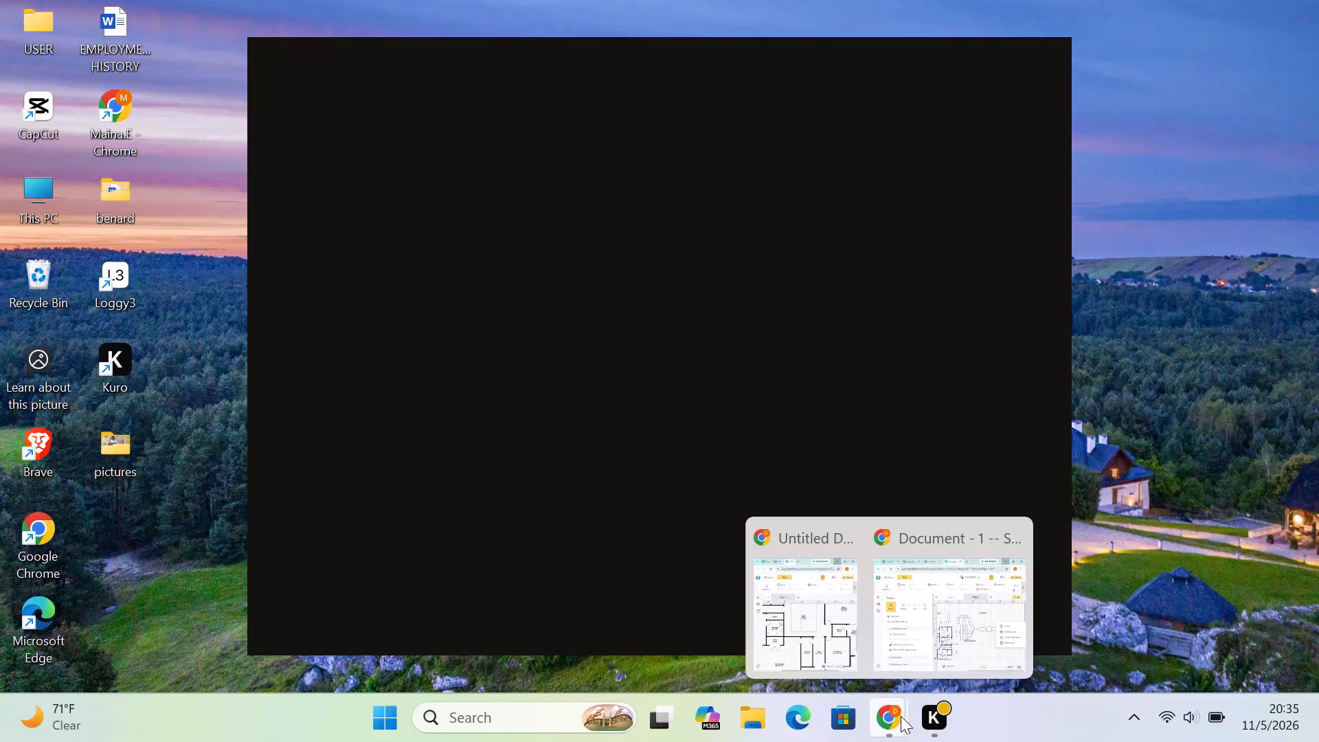
Bring up both SmartDraw browser windows and arrange Document - 1 and the floor-plan template side by side.
click(901, 716)
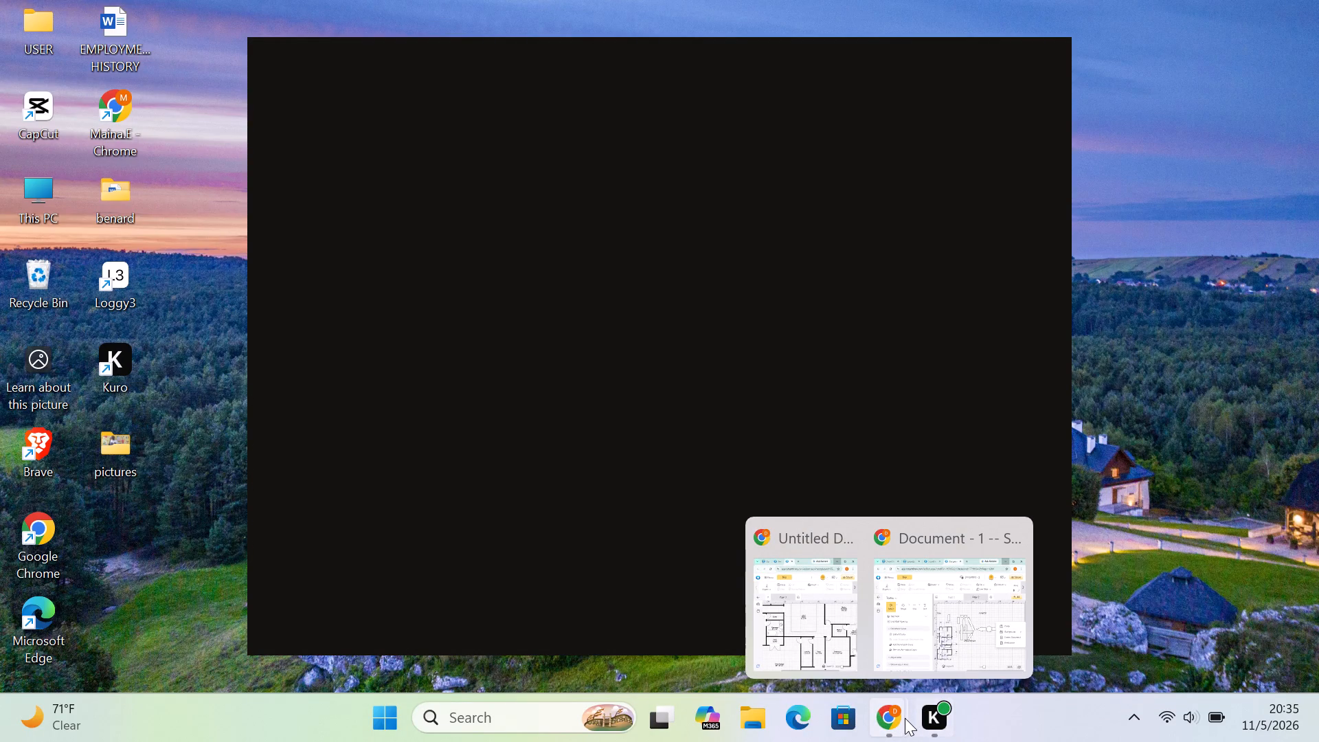
click(892, 710)
click(903, 622)
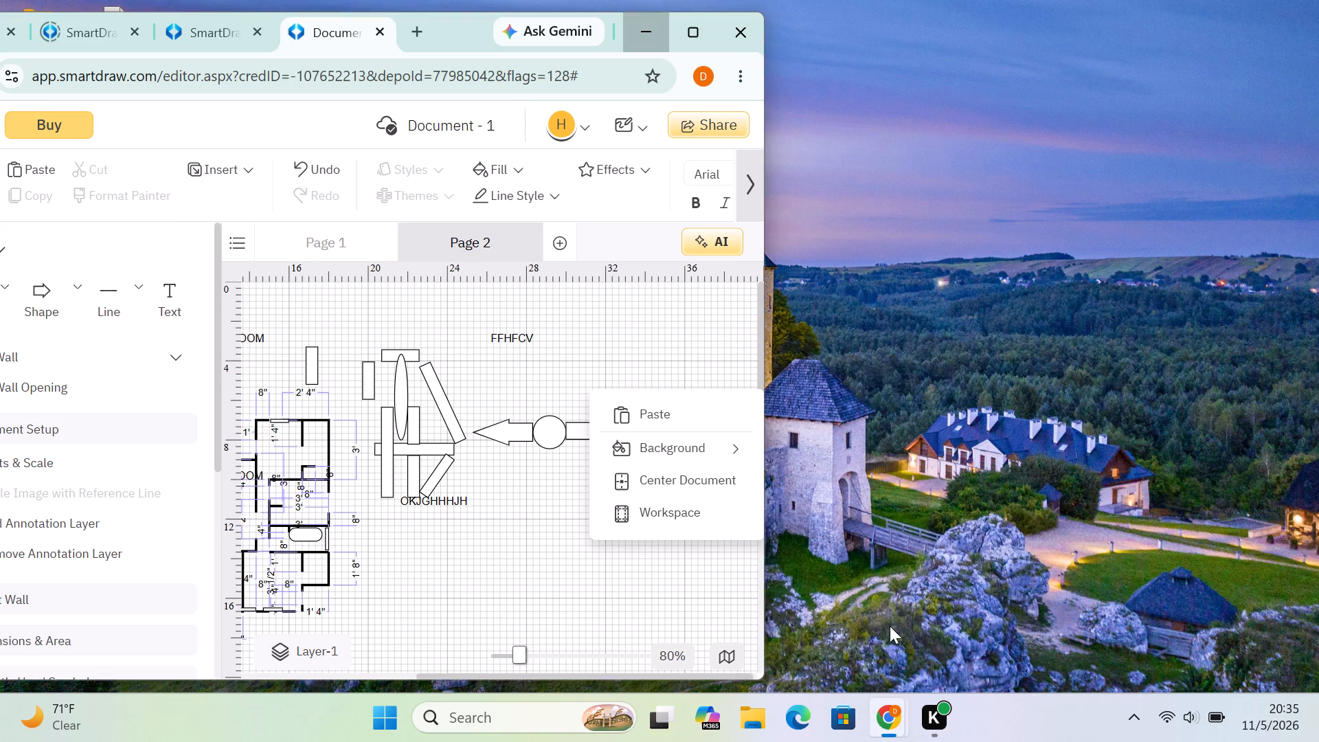
click(829, 636)
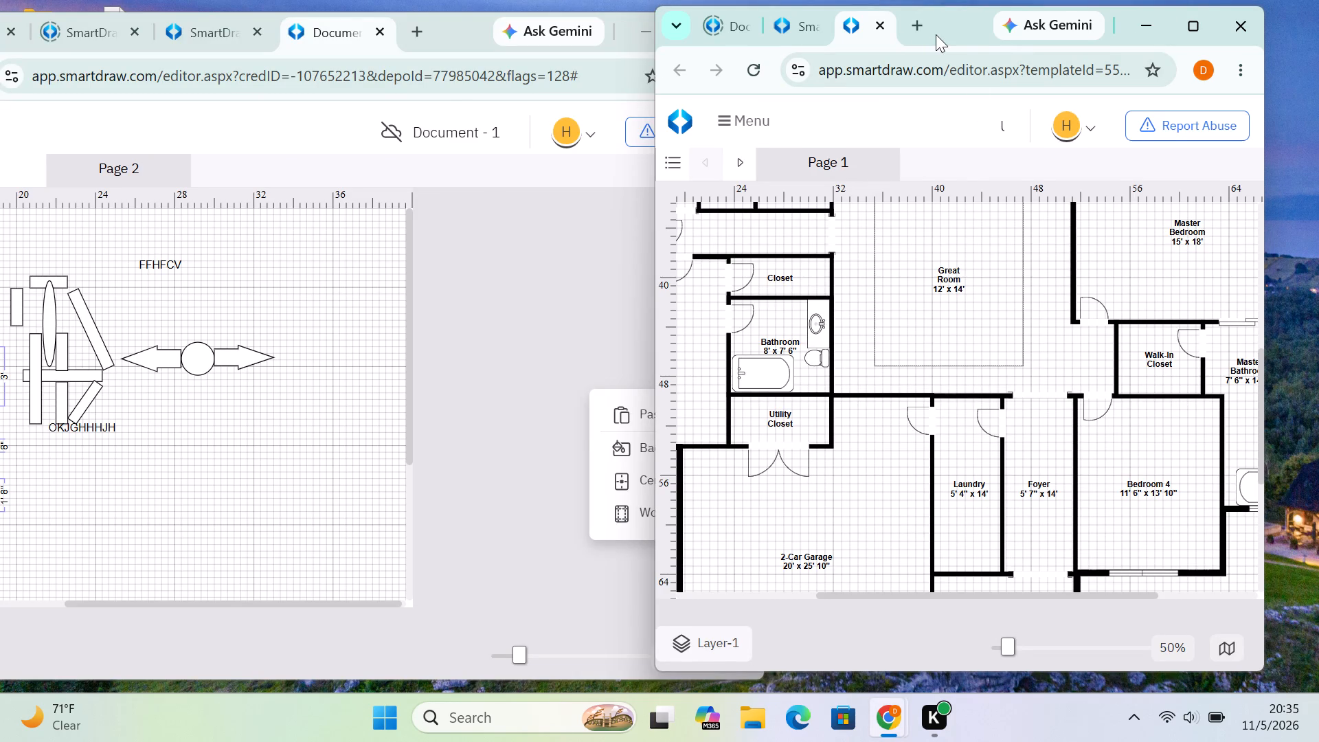
drag(936, 34, 995, 36)
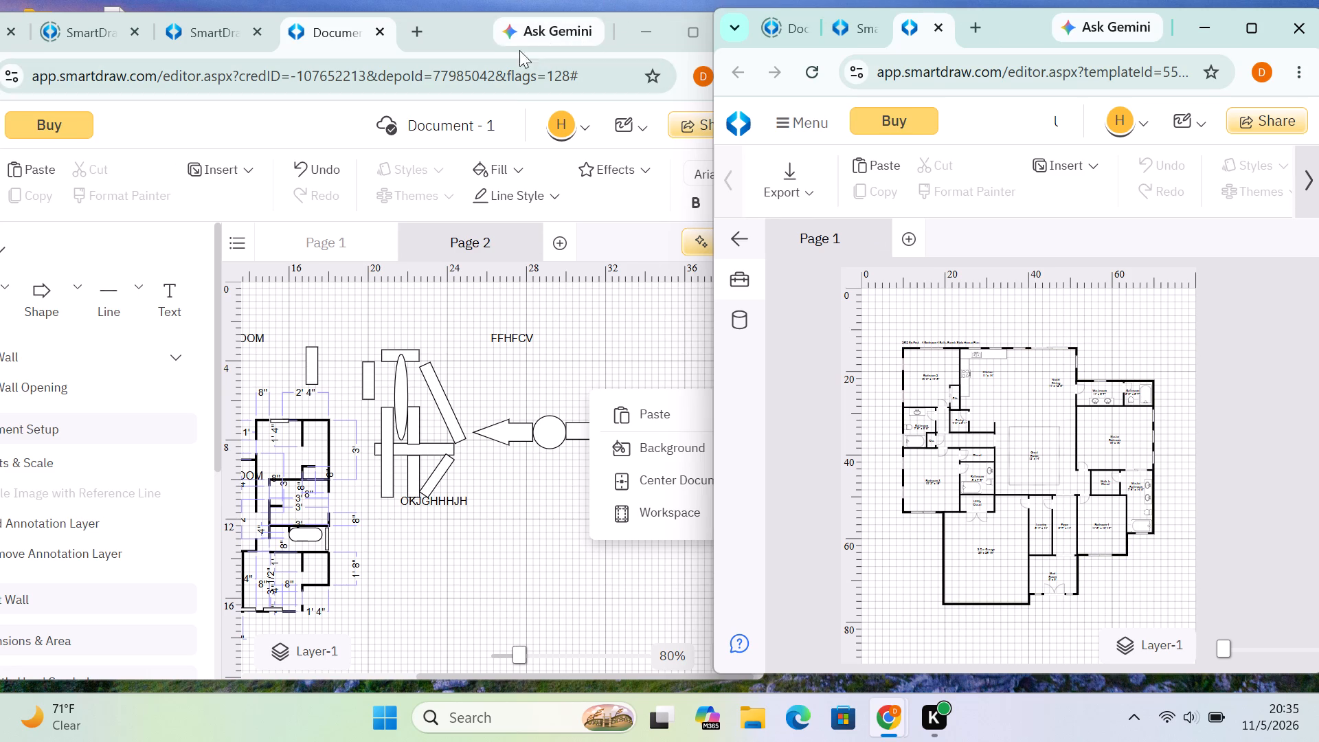
drag(458, 36, 451, 18)
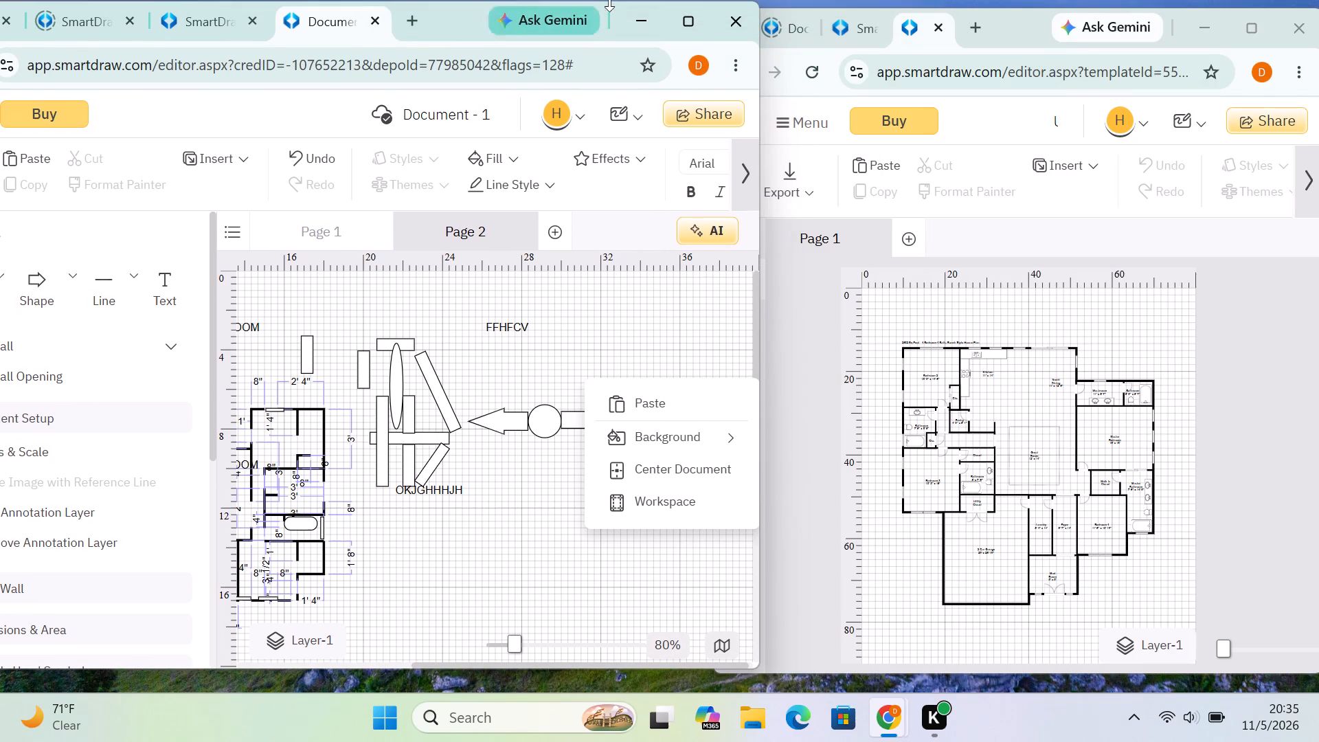
drag(472, 17, 444, 20)
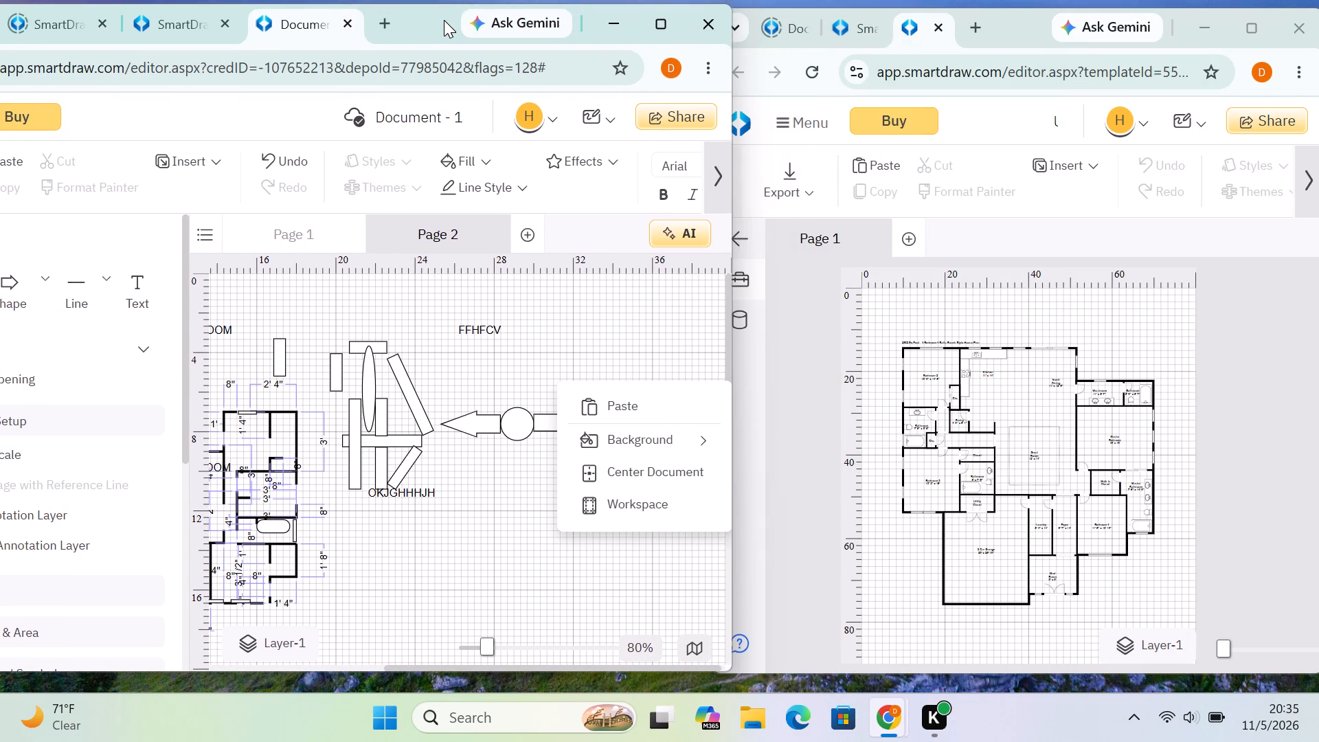
drag(444, 20, 438, 19)
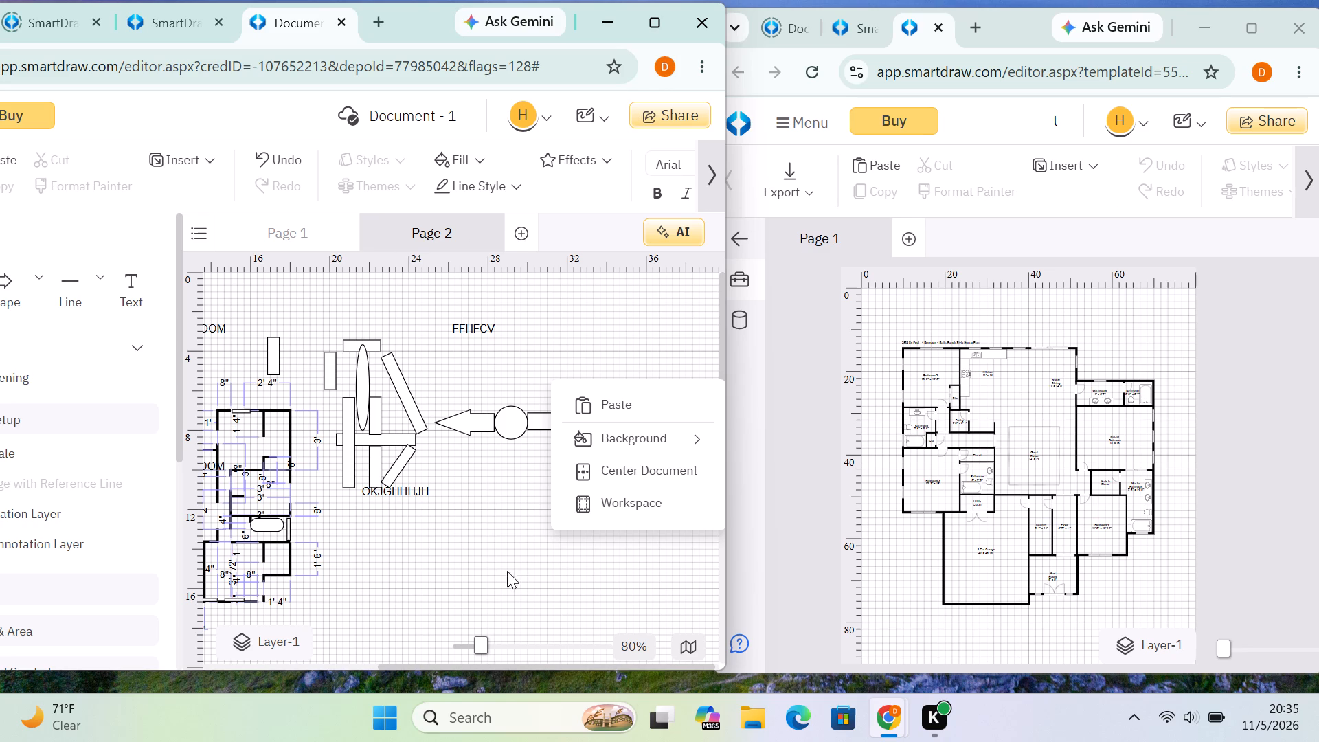
Delete the entire drawing on Page 2 of Document - 1, including all walls, dimensions, shapes and labels.
drag(460, 580, 228, 361)
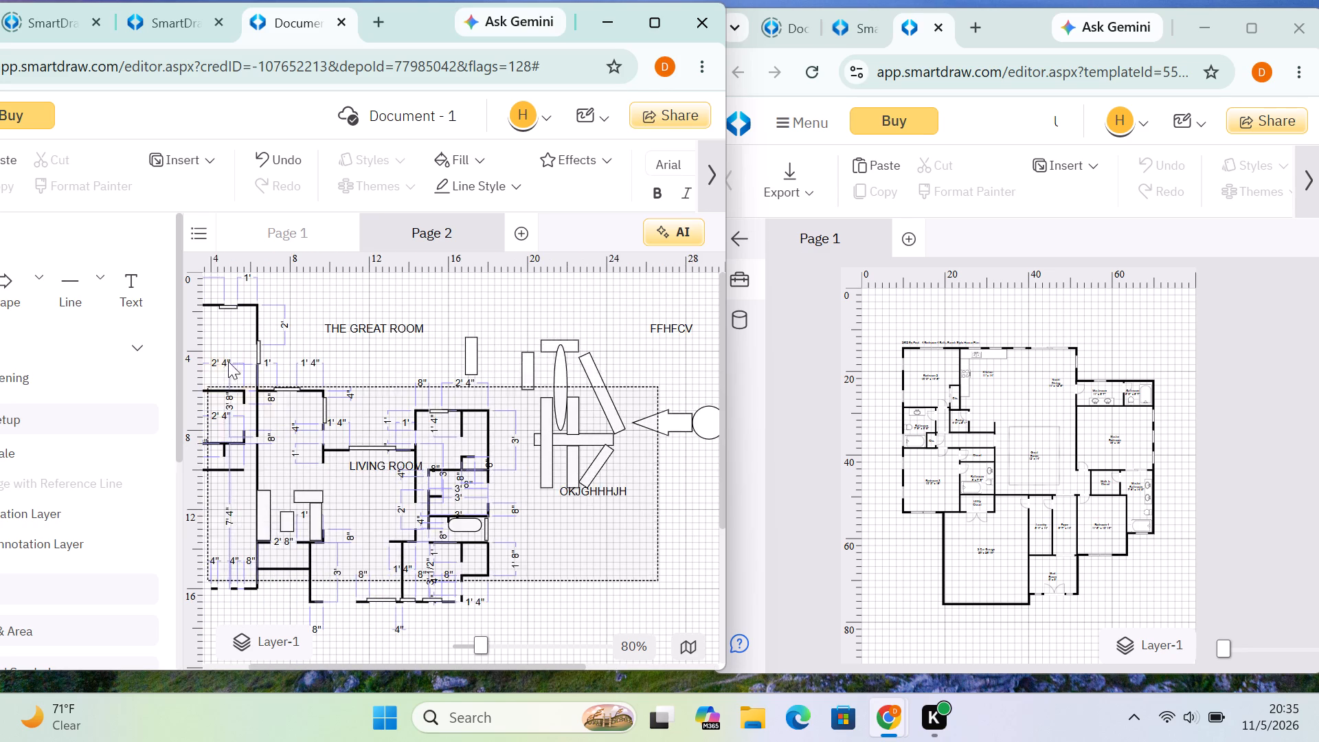
drag(228, 361, 185, 298)
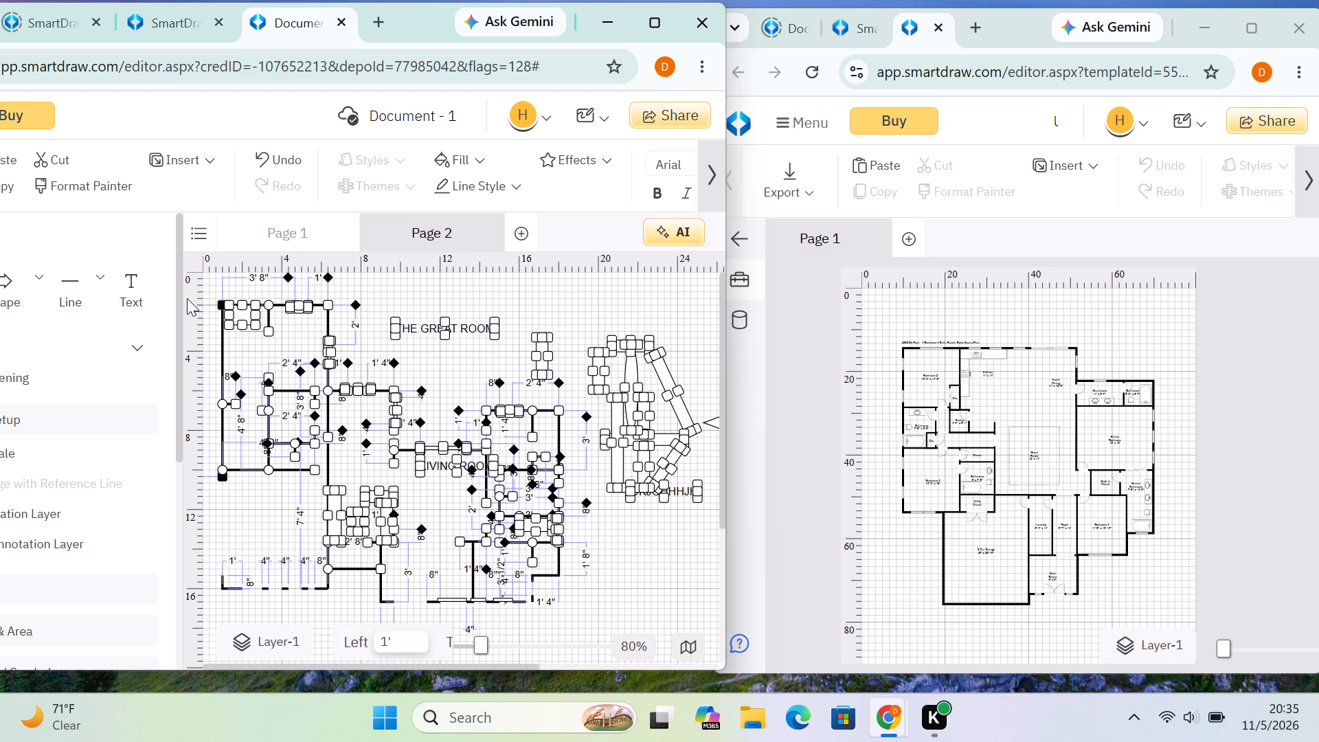
key(Delete)
drag(207, 299, 256, 574)
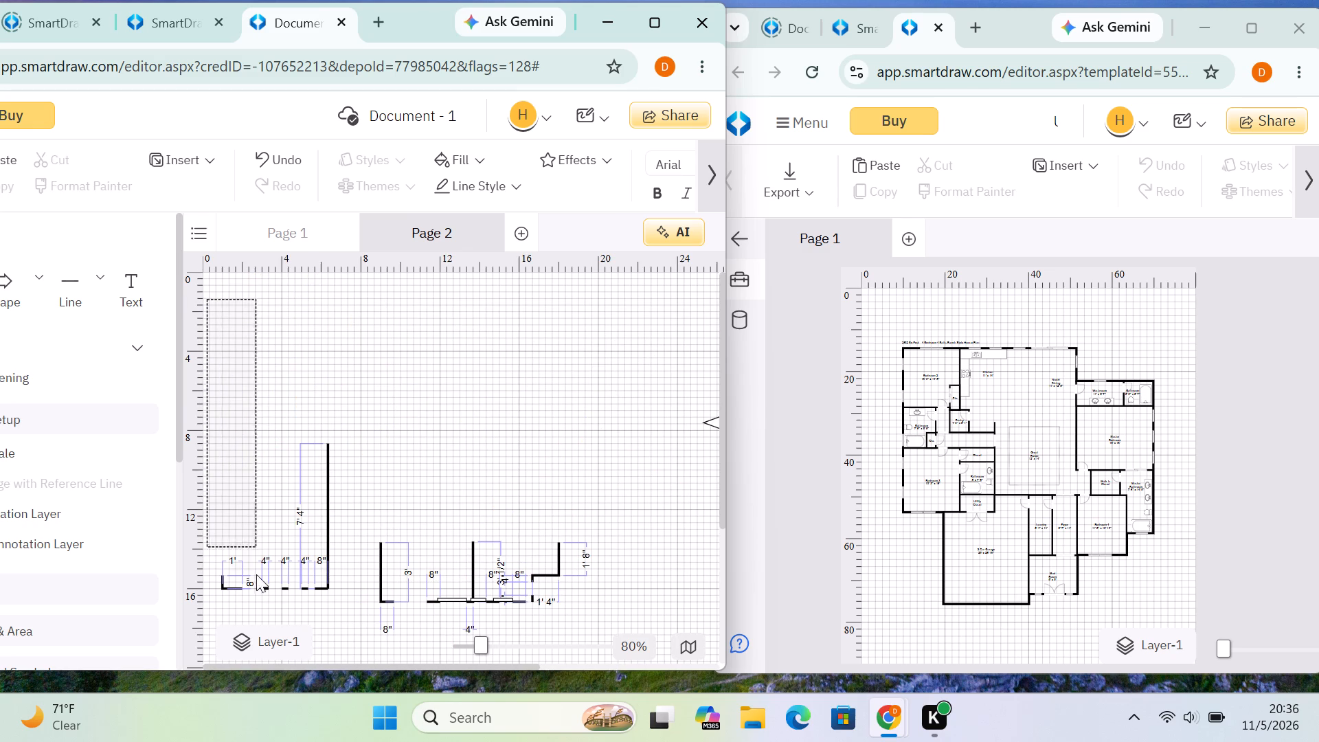
drag(256, 574, 742, 600)
key(Delete)
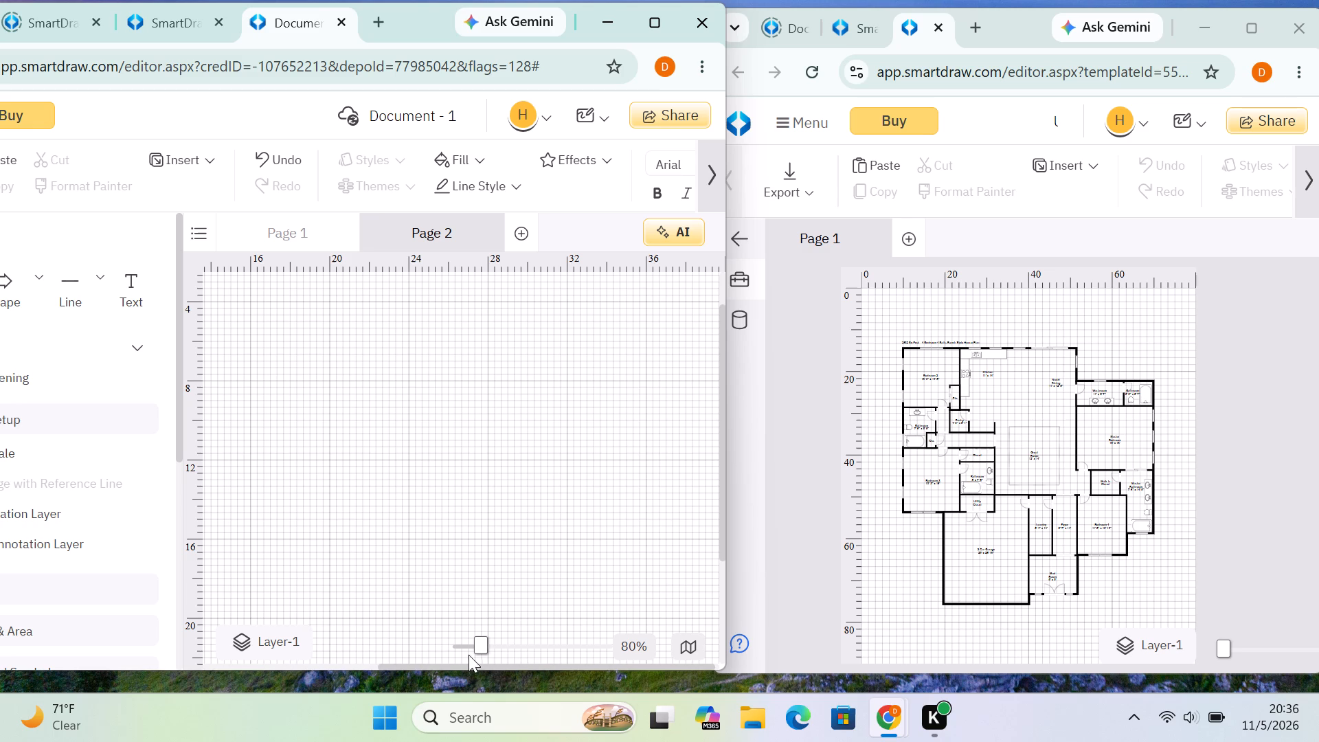
drag(482, 644, 459, 647)
drag(459, 647, 474, 644)
drag(474, 644, 468, 644)
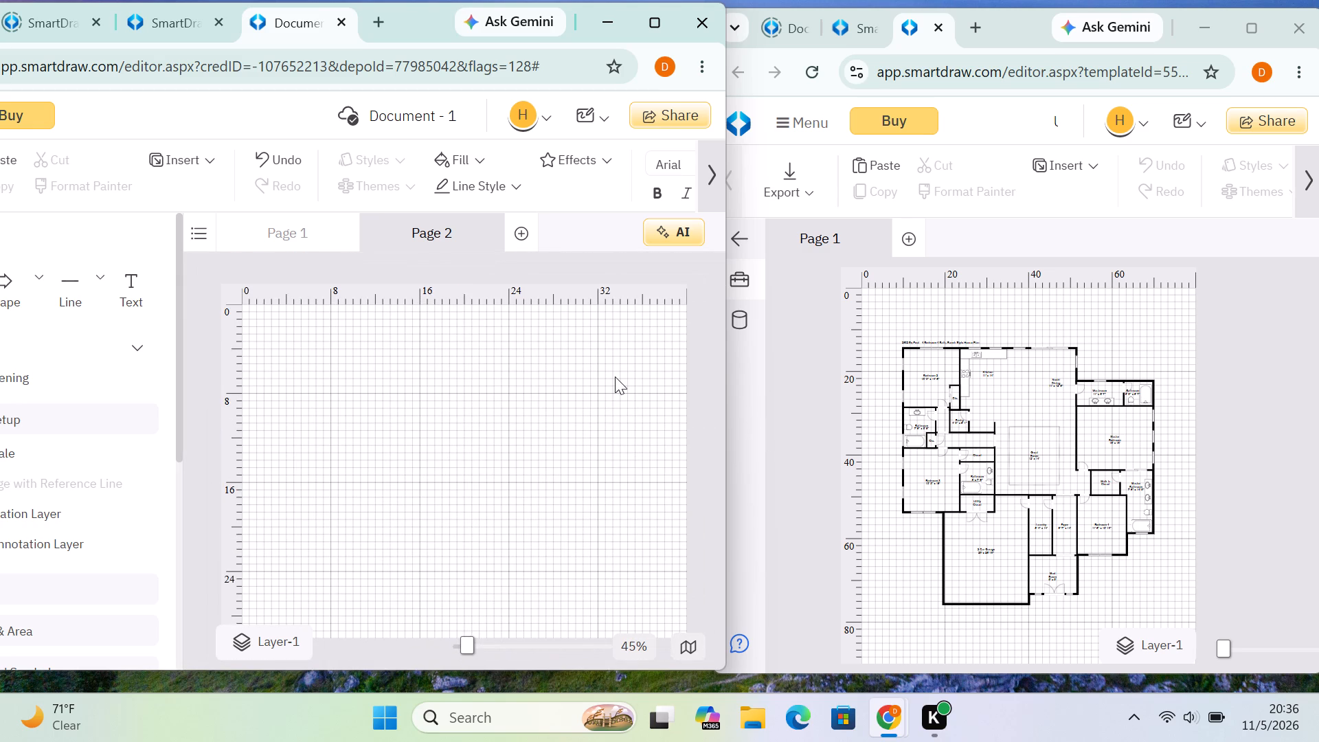
scroll(615, 376, down, 2)
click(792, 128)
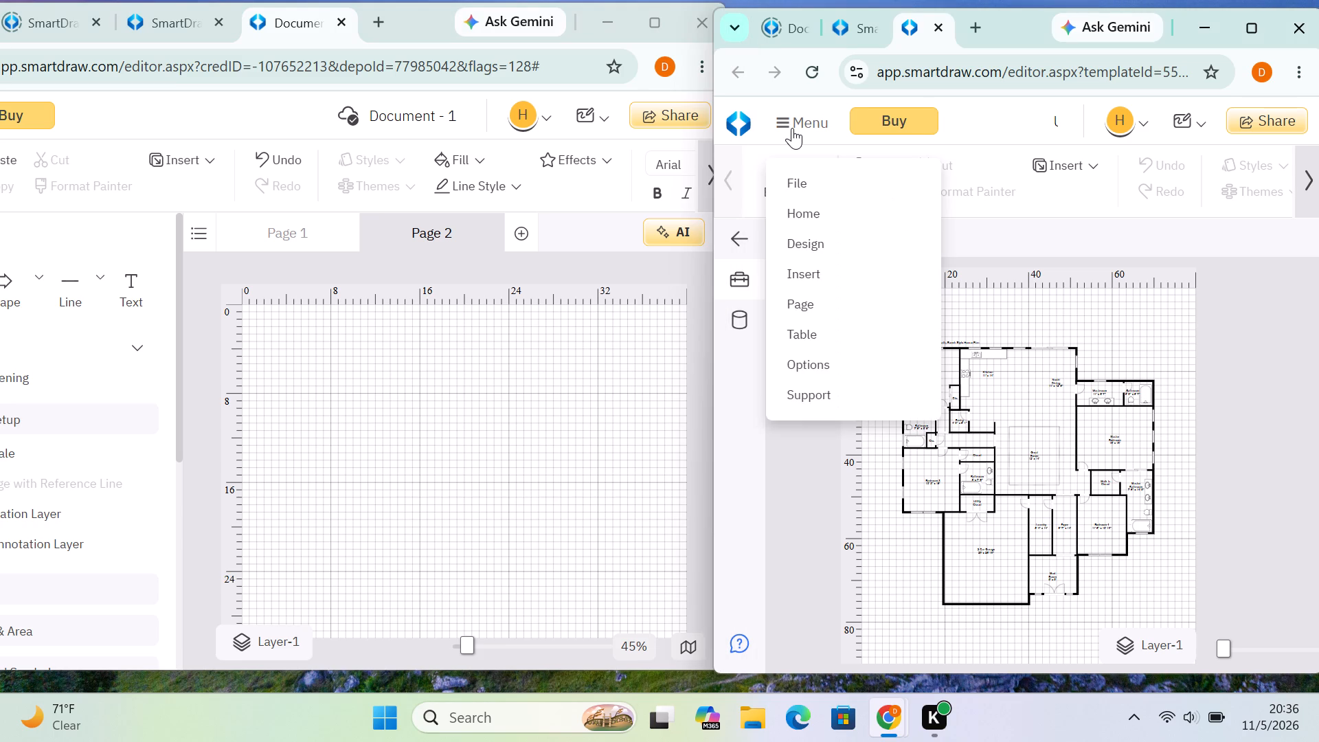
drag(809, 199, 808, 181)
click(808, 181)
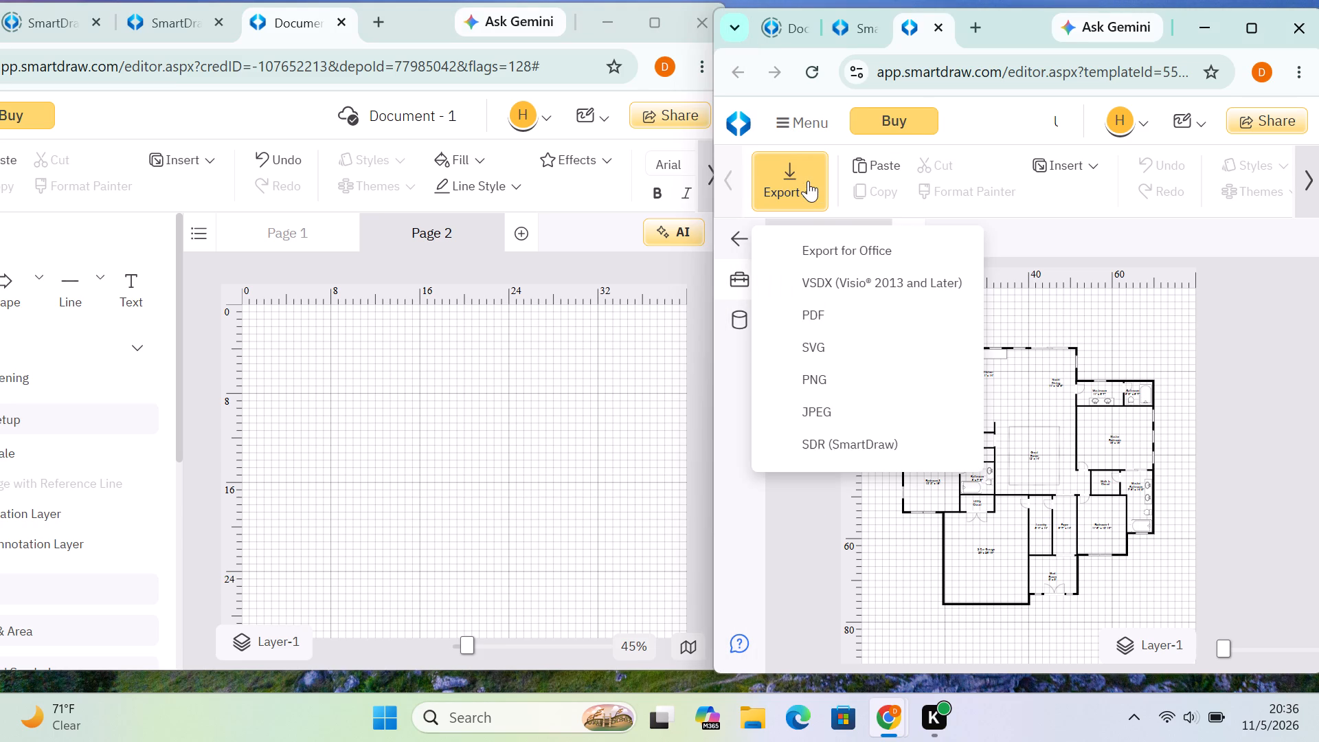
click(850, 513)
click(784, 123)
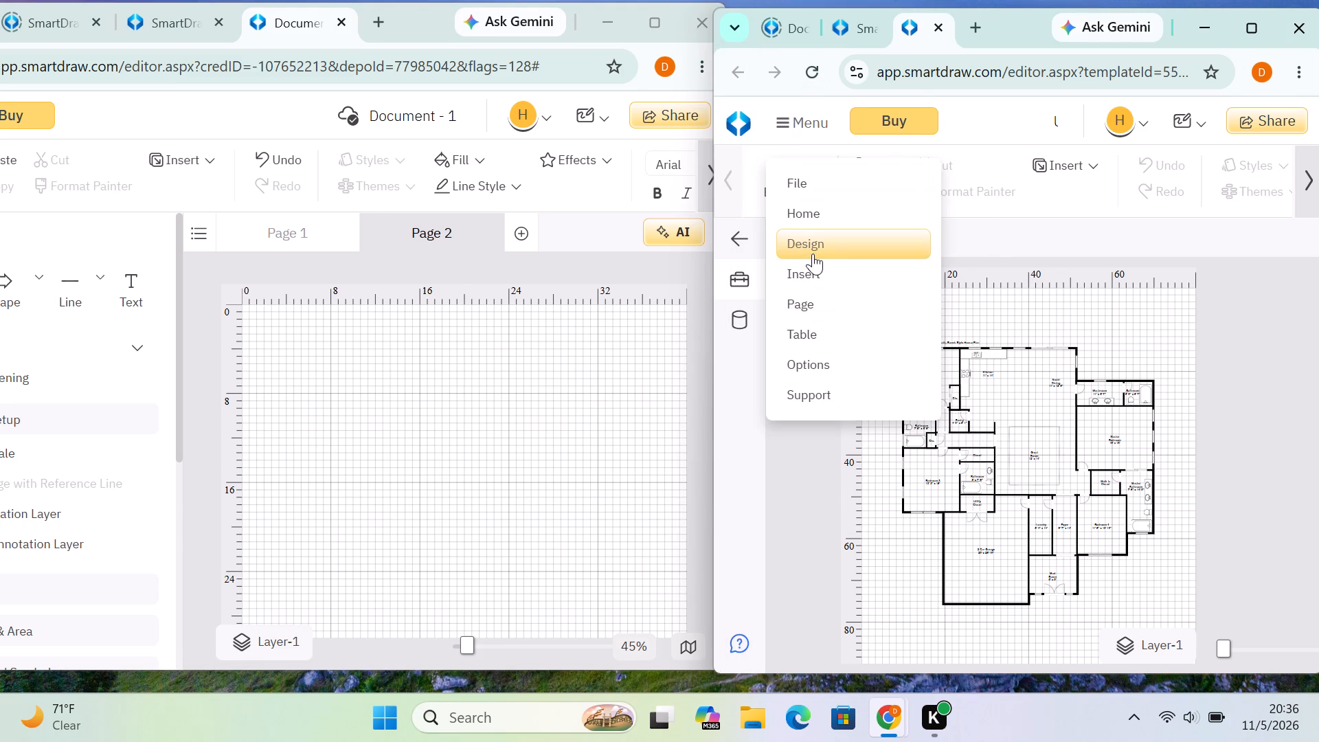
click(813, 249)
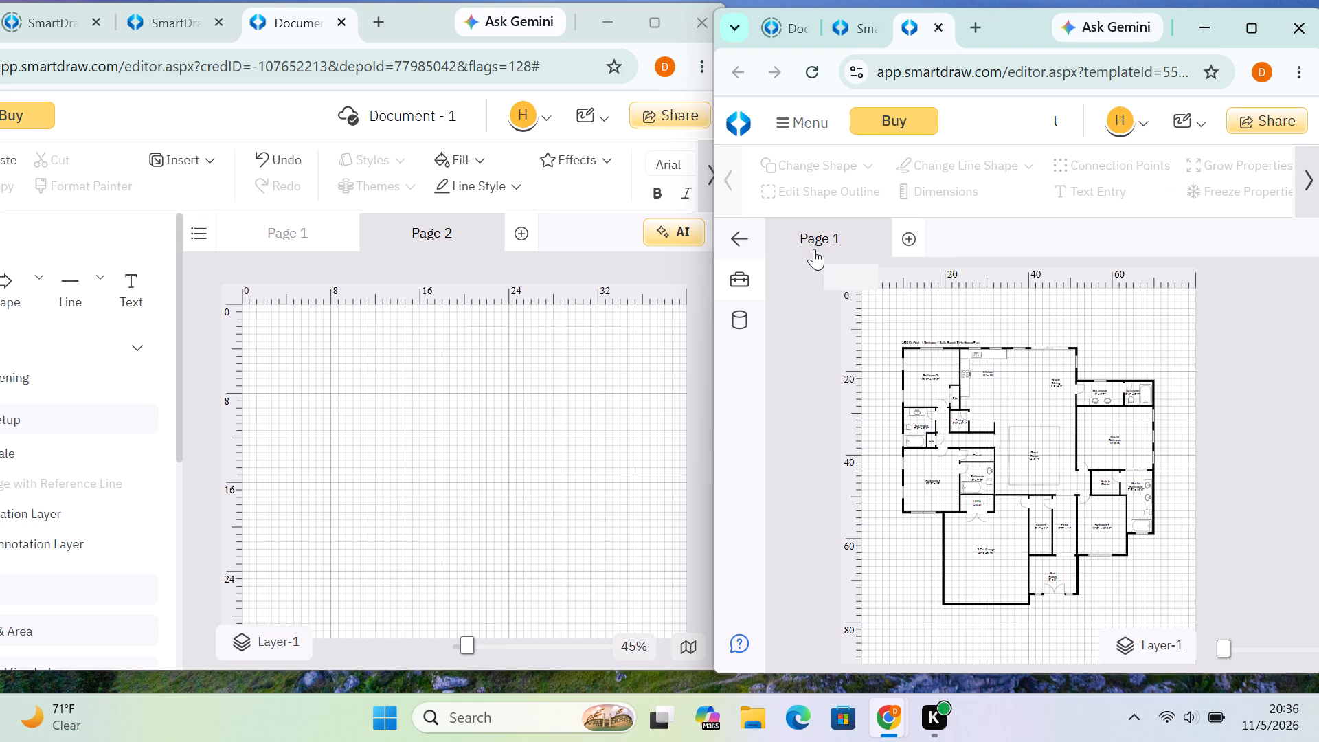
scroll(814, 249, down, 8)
In the floor-plan template window, go to the New Document page and browse the diagram categories.
click(805, 124)
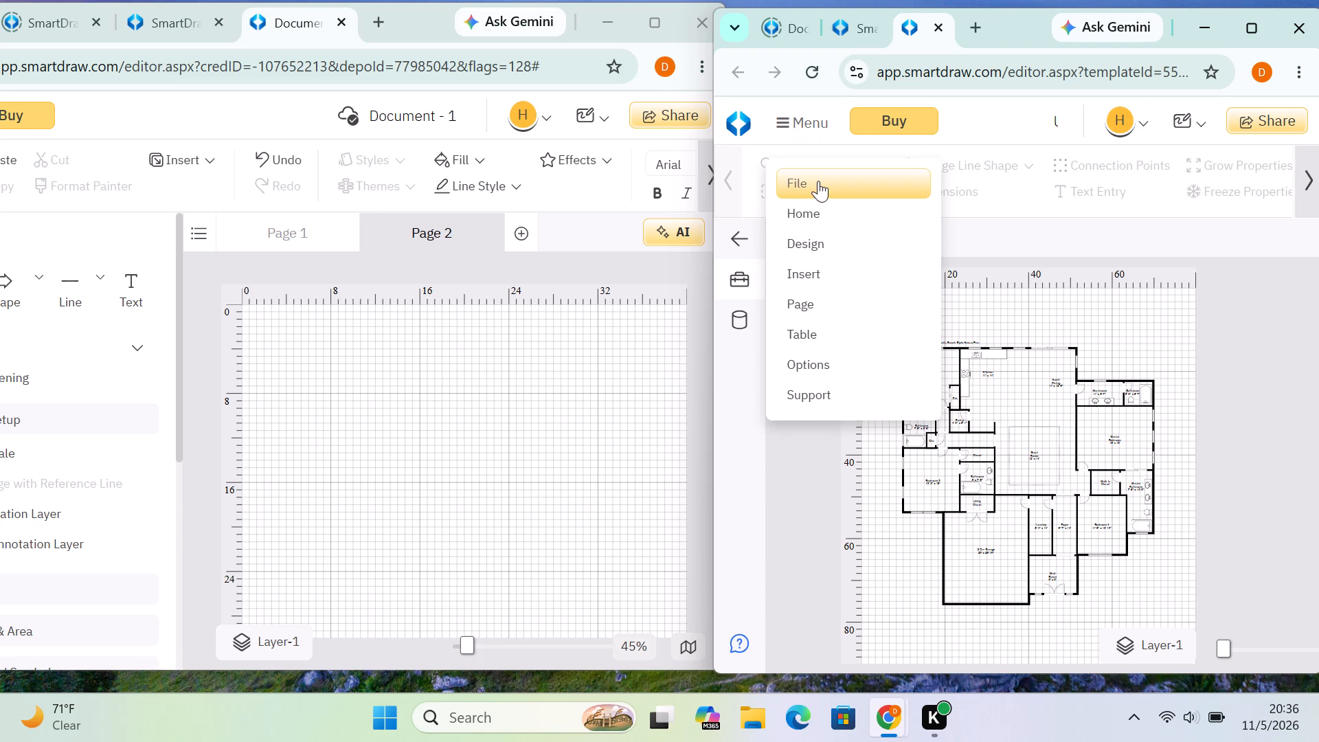
click(818, 181)
click(879, 194)
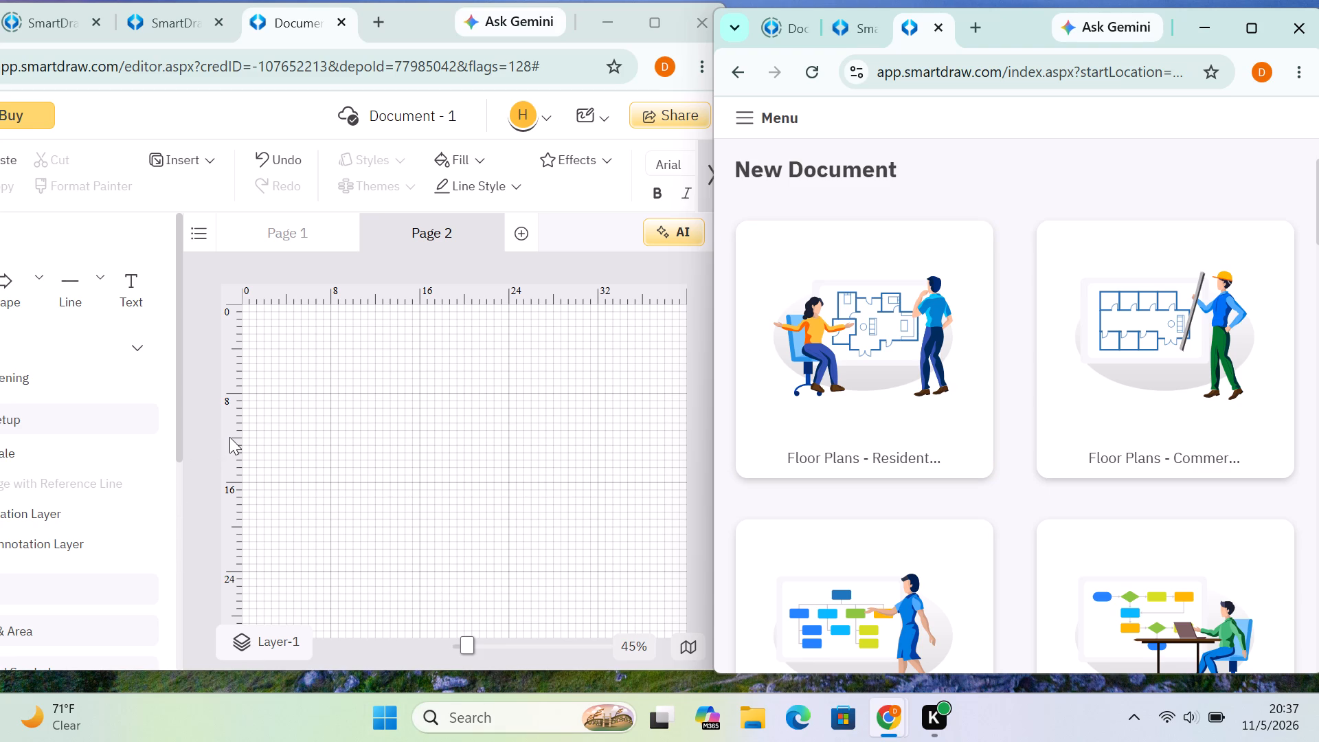
scroll(934, 434, down, 2)
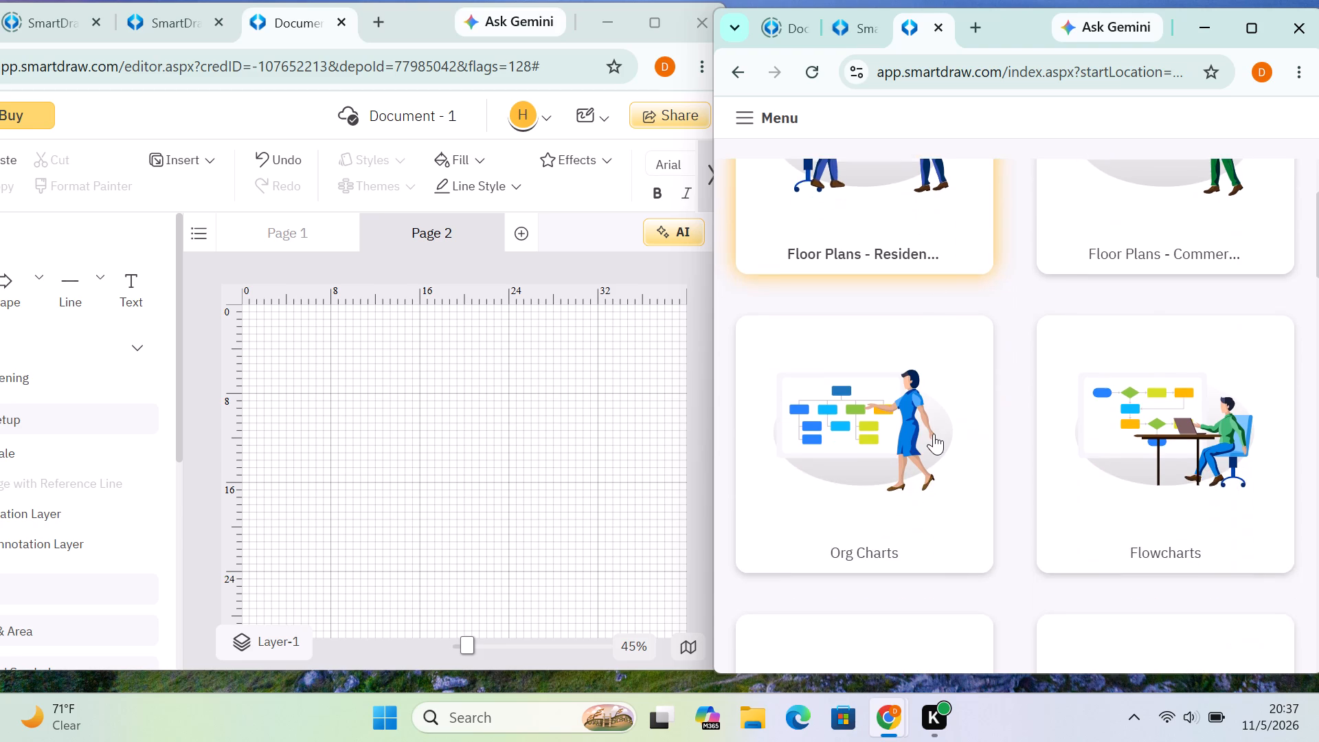
scroll(934, 434, down, 8)
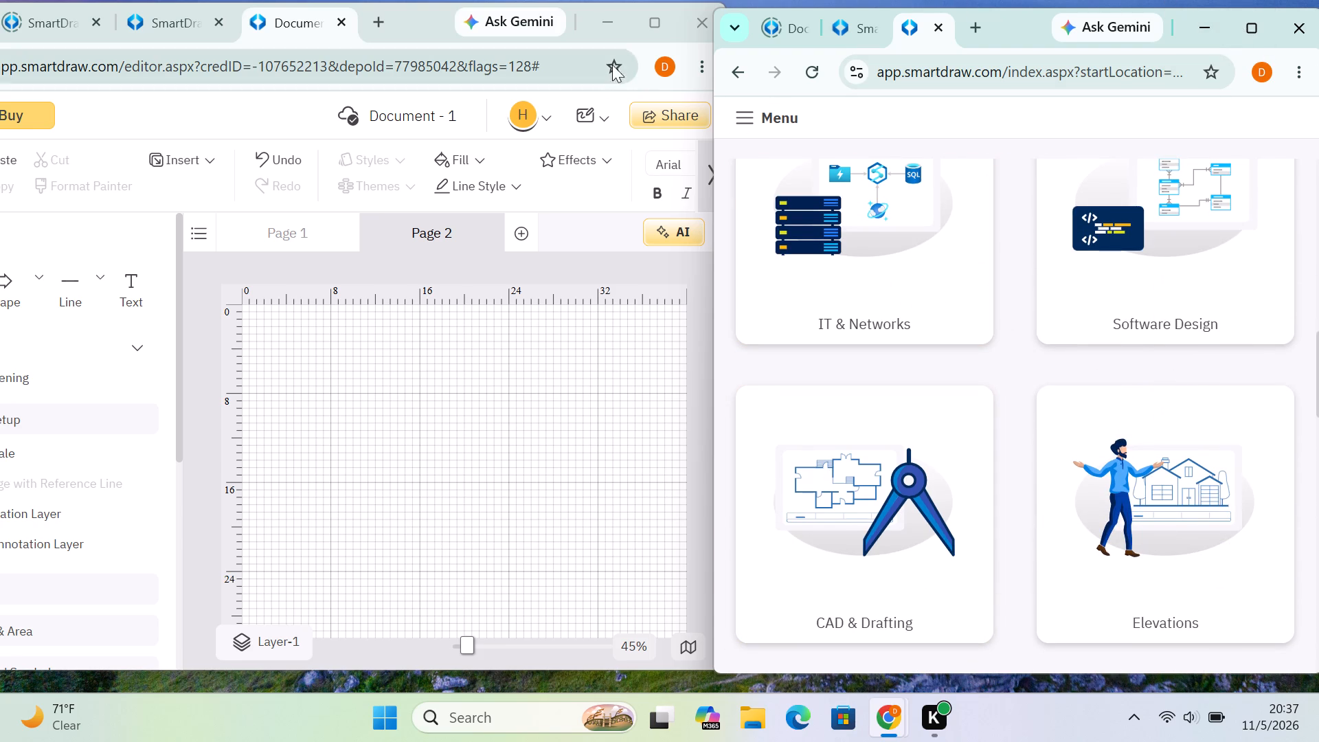
scroll(945, 347, down, 5)
scroll(945, 347, up, 4)
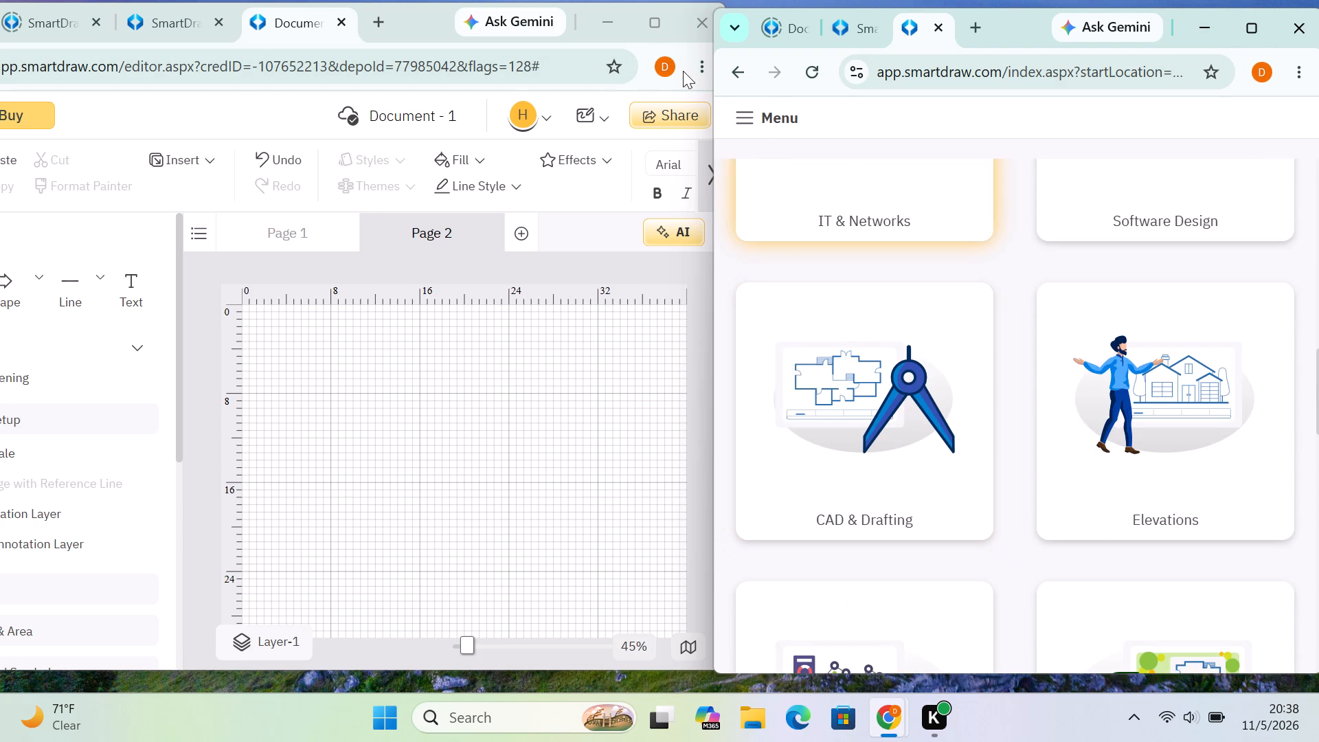
Go to the SmartDraw Home page and look through the recent documents and recent templates for a floor plan.
click(756, 125)
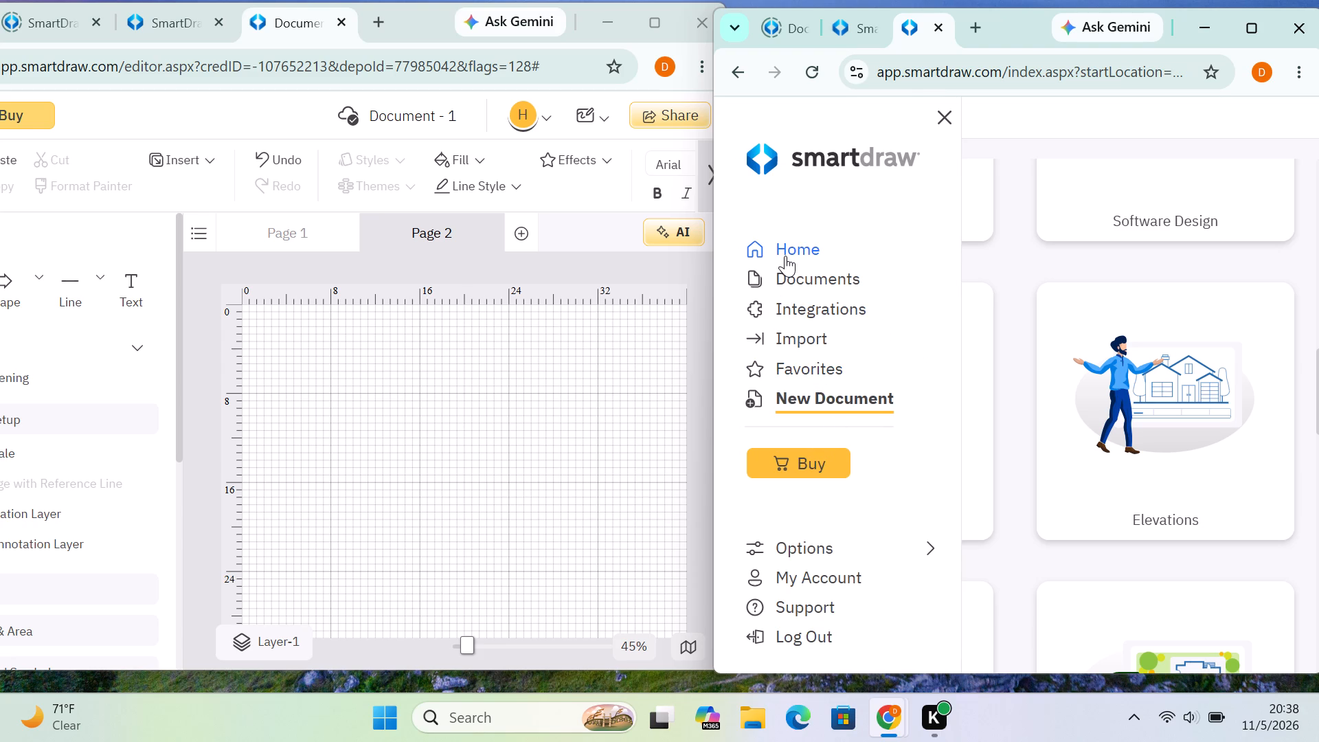
click(802, 282)
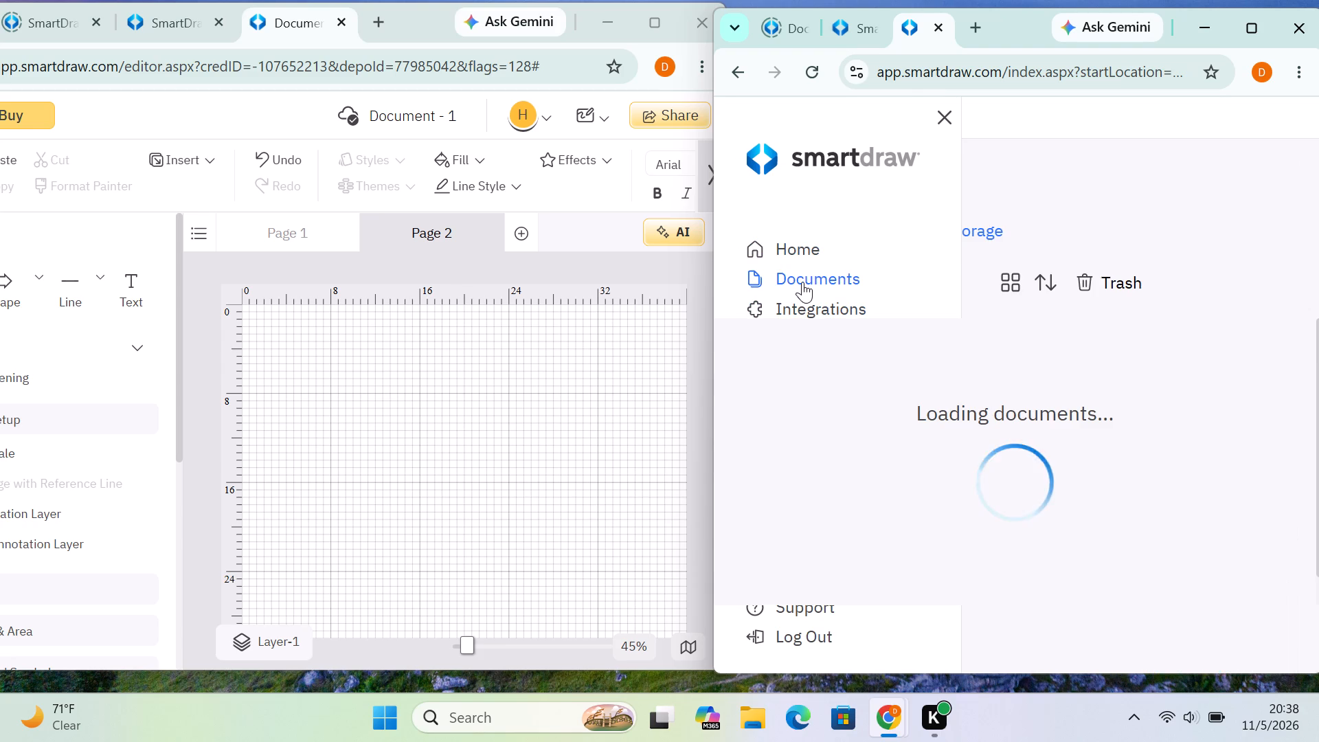
click(802, 248)
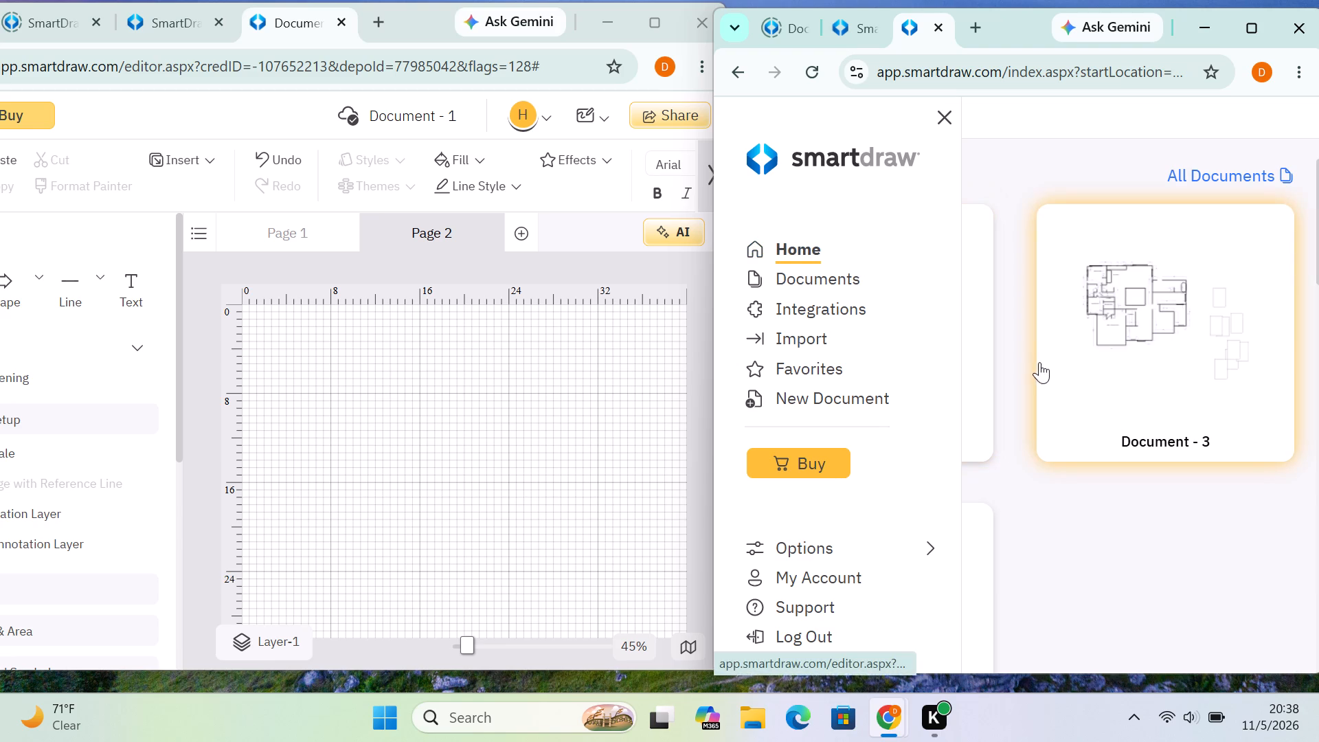
click(1022, 383)
click(774, 237)
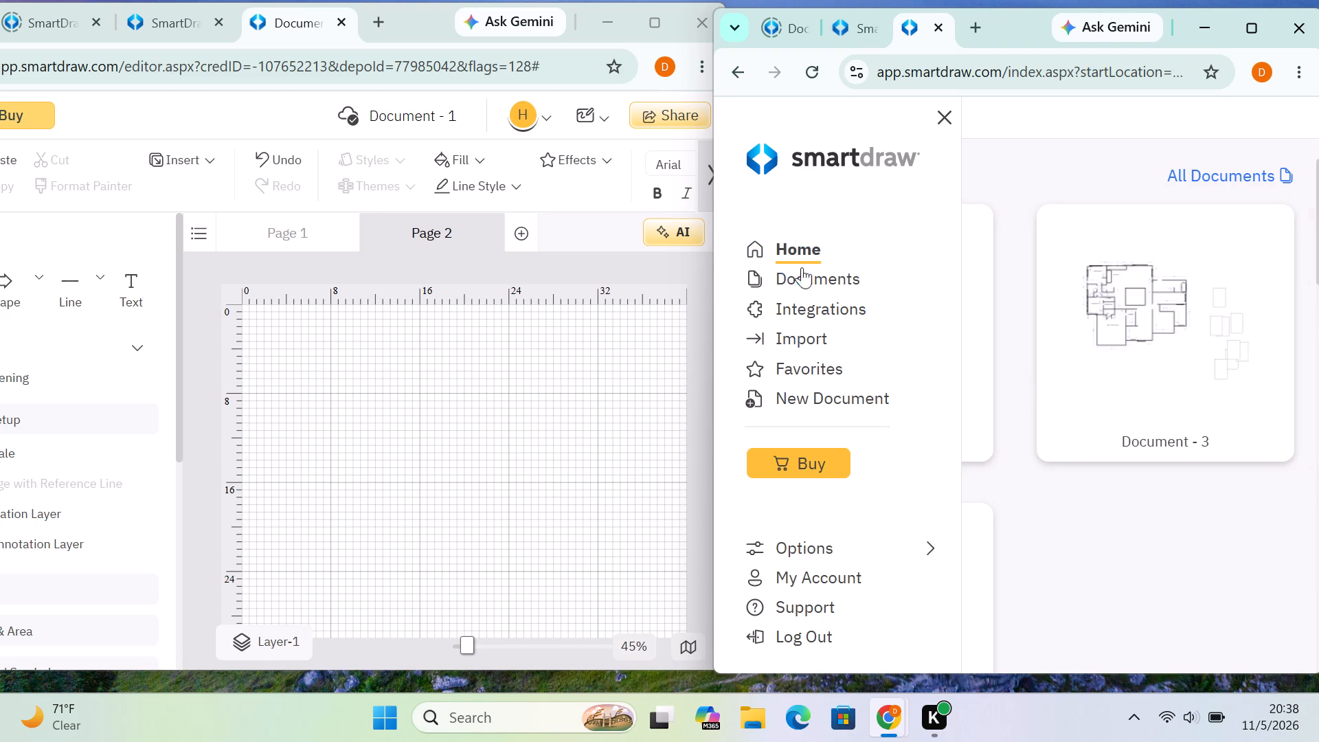
click(1008, 495)
click(939, 121)
scroll(870, 381, down, 11)
scroll(864, 385, up, 7)
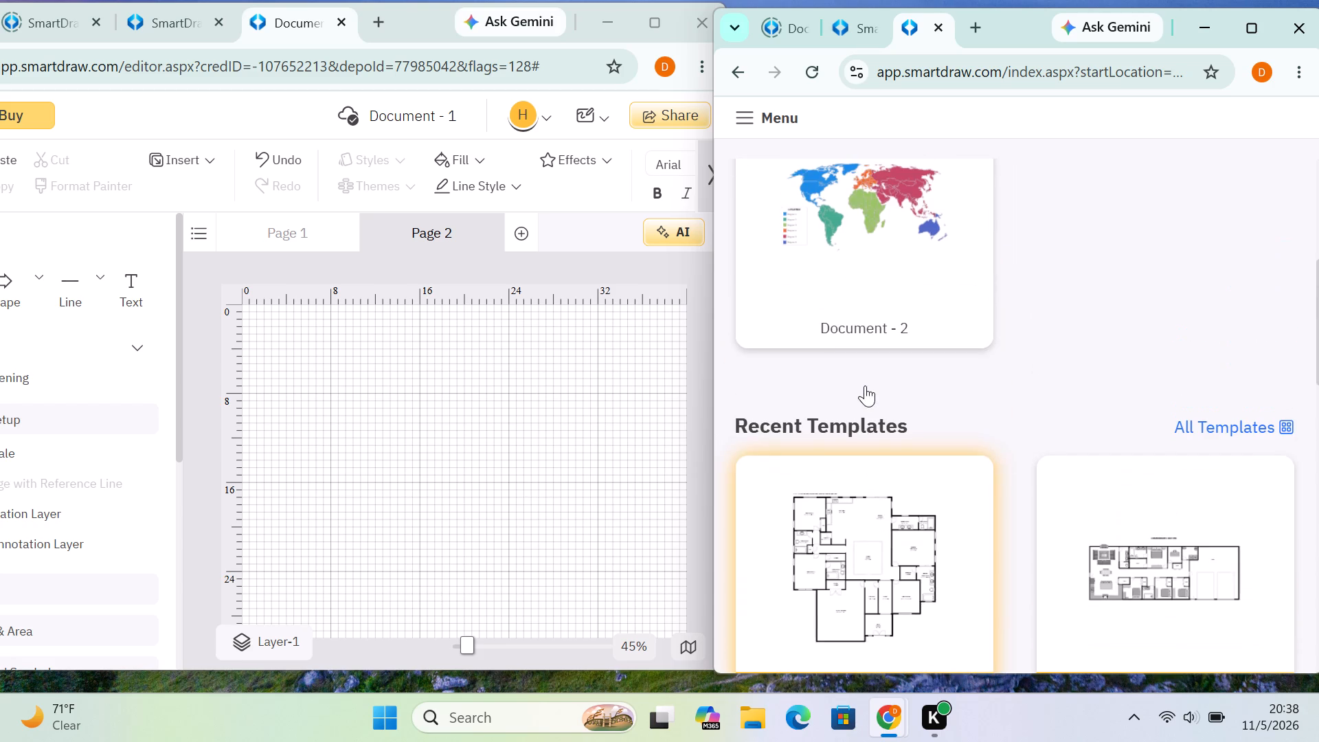
scroll(865, 385, down, 3)
scroll(1169, 199, up, 3)
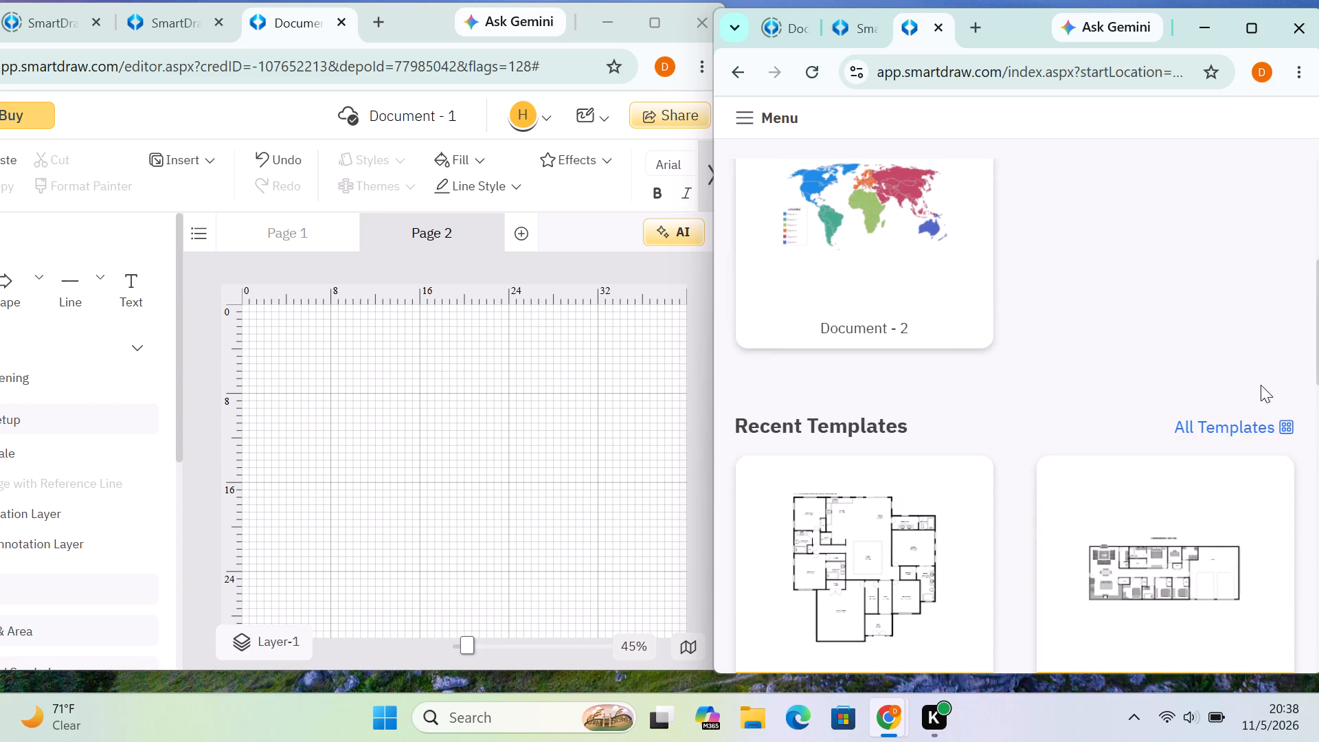
Open the full template collection from the Recent Templates section of the Home page.
click(1238, 429)
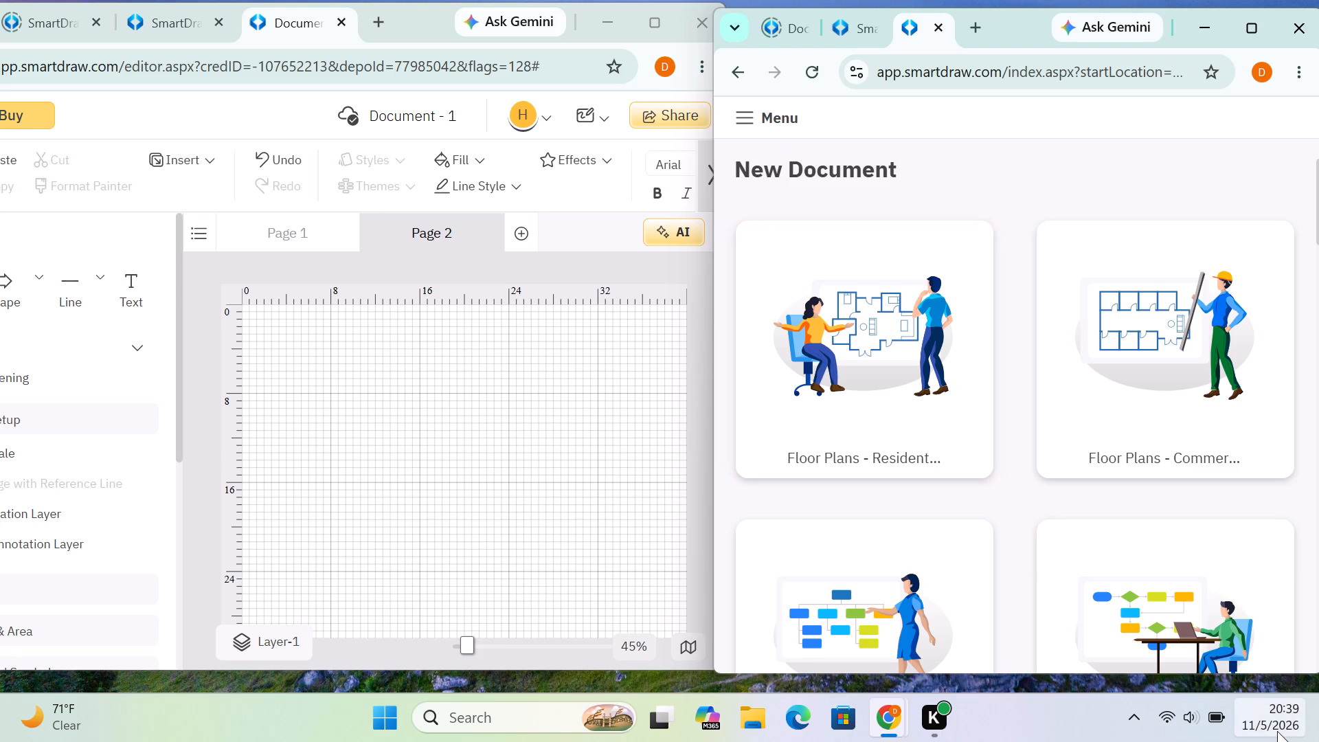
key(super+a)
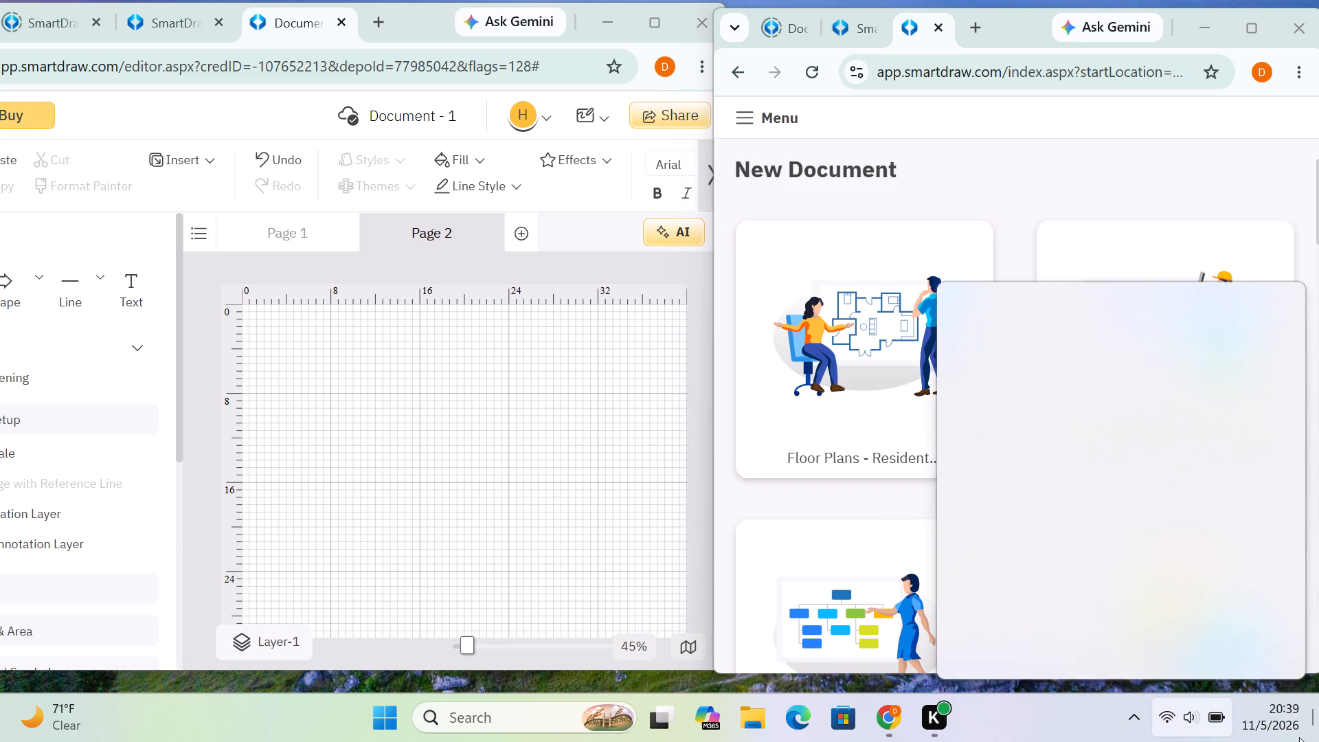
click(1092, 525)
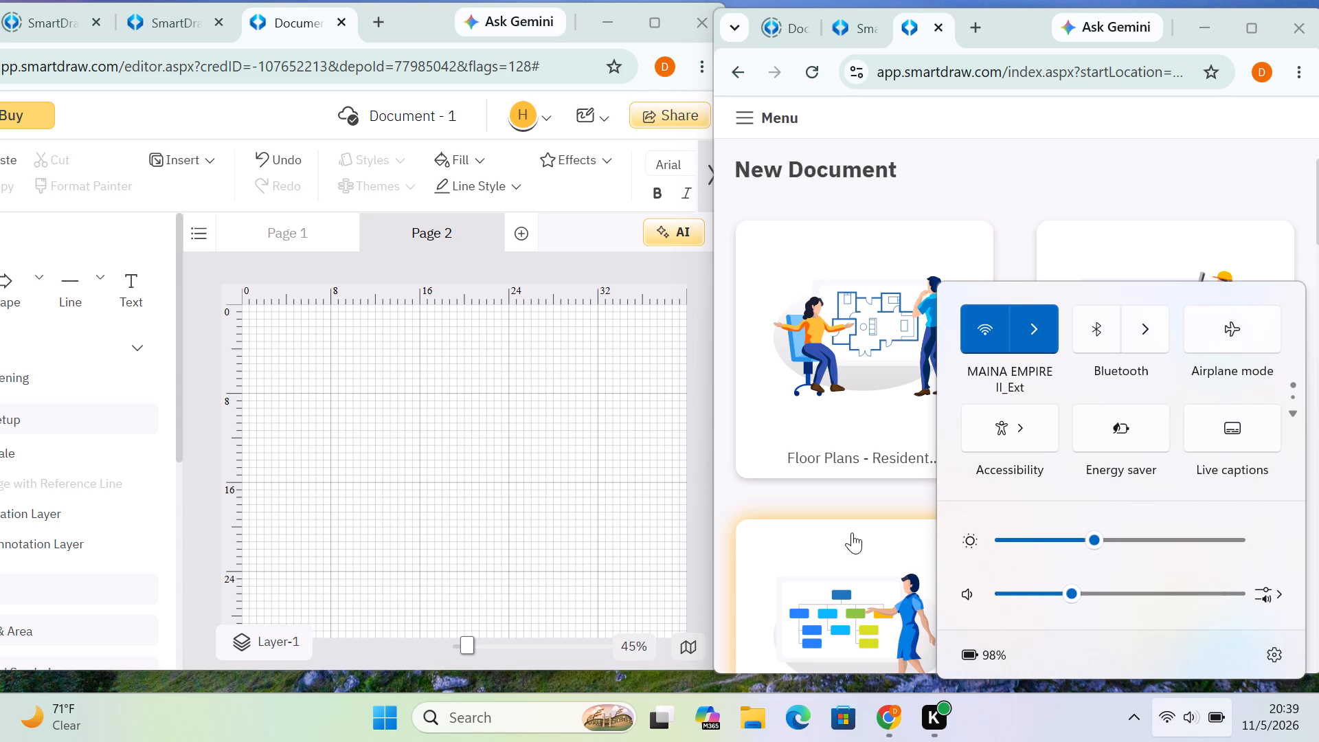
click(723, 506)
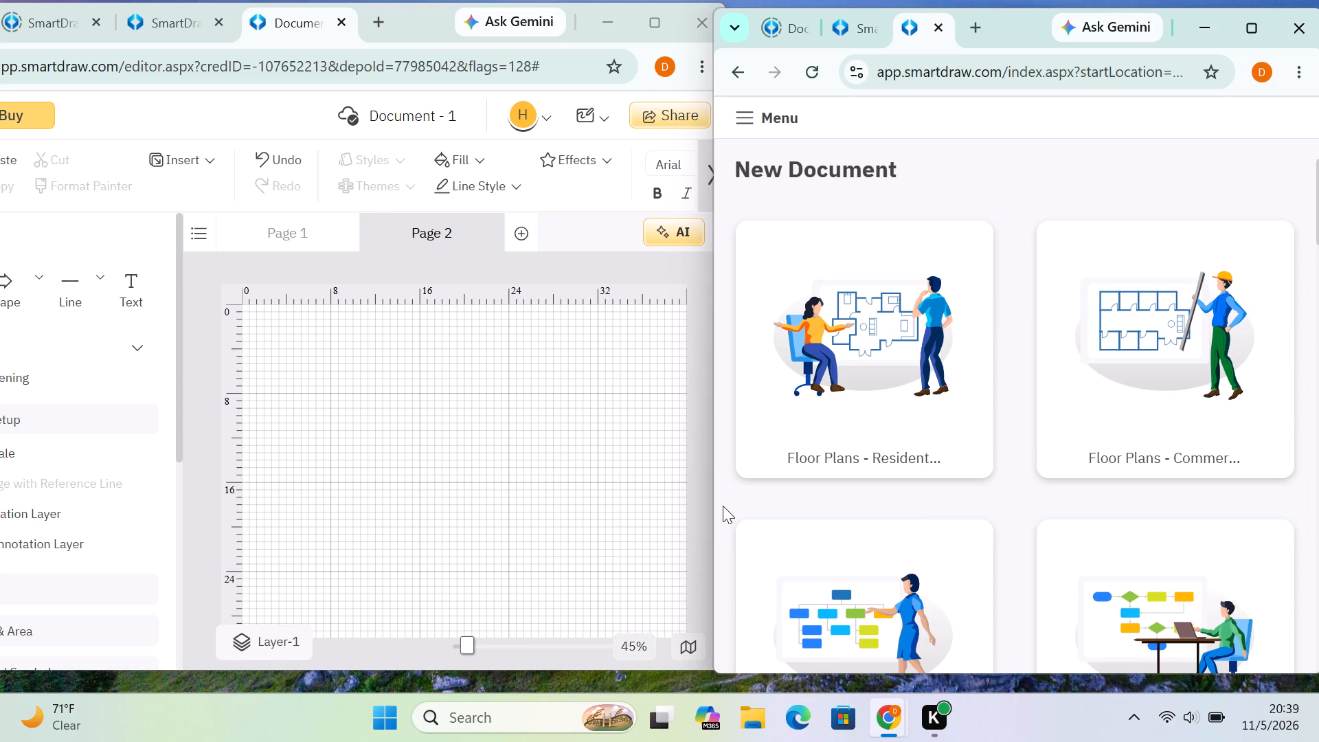
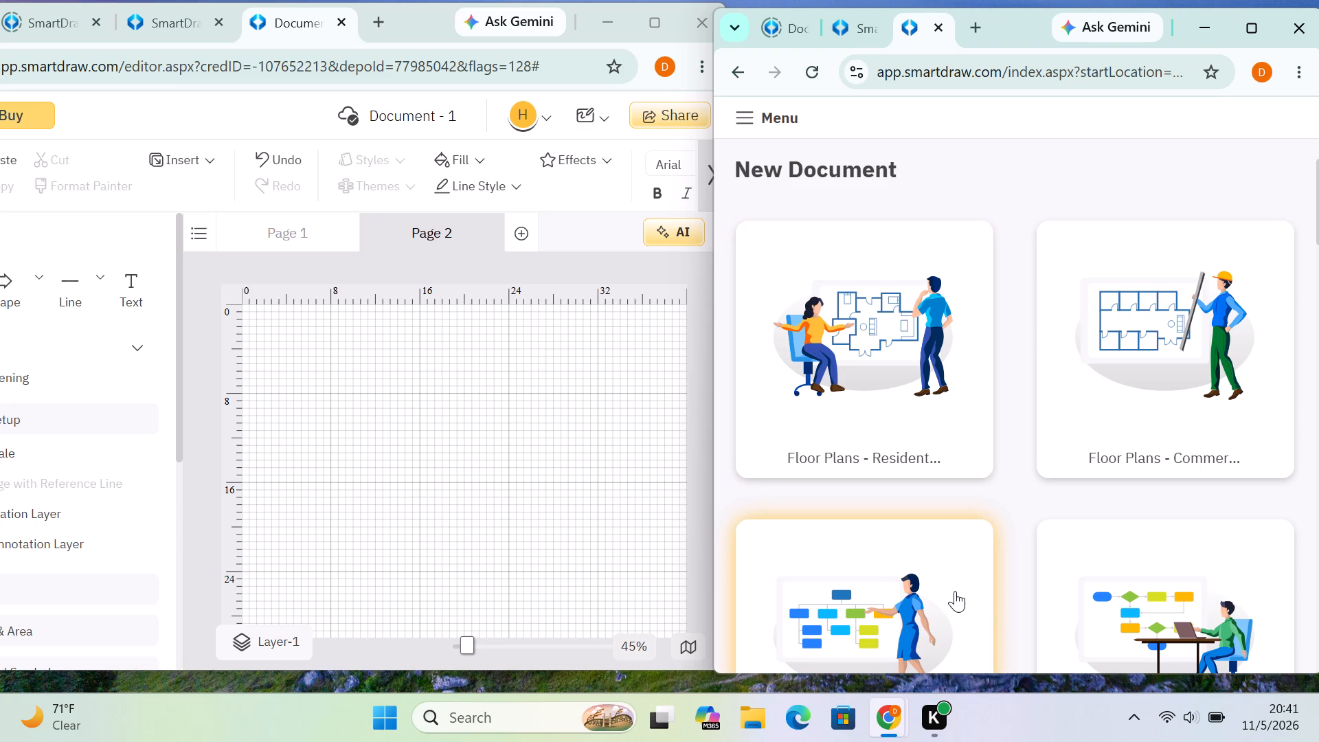
Look through the diagram categories on the New Document page for a suitable floor-plan category.
scroll(877, 429, down, 3)
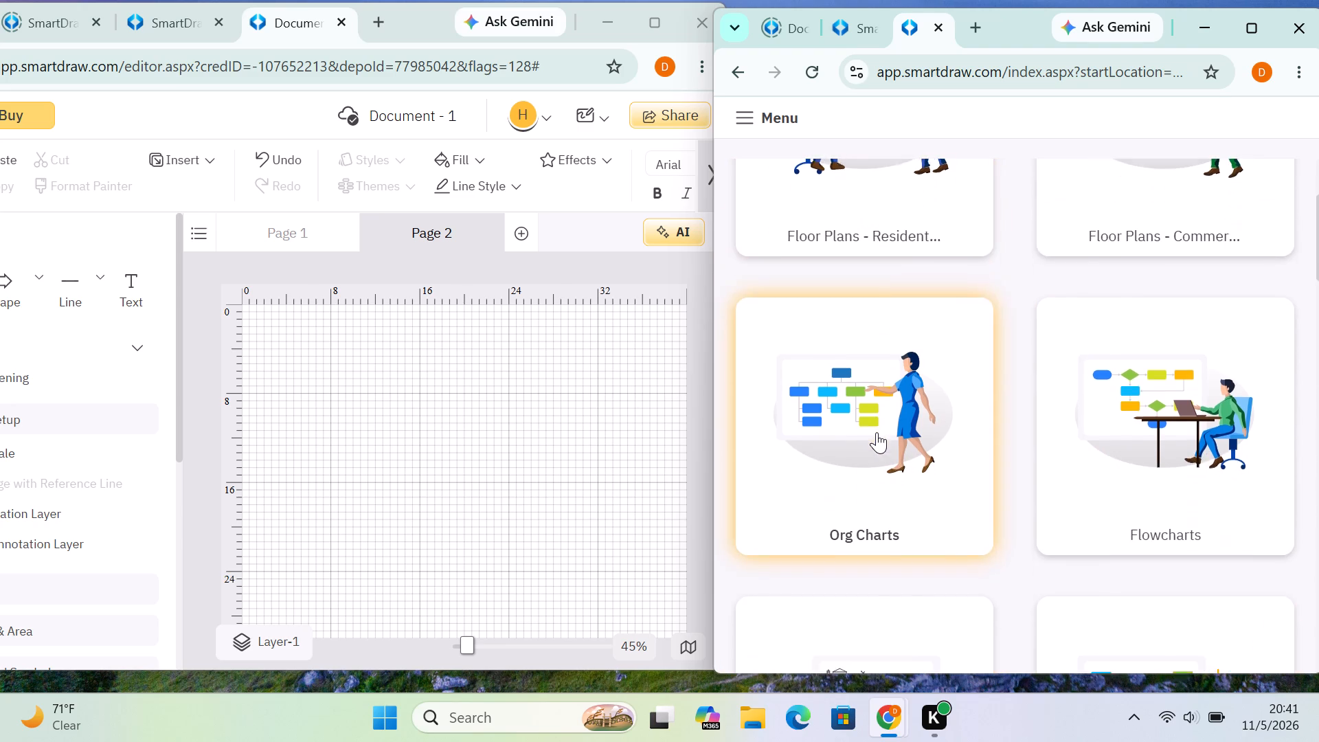
scroll(877, 432, down, 4)
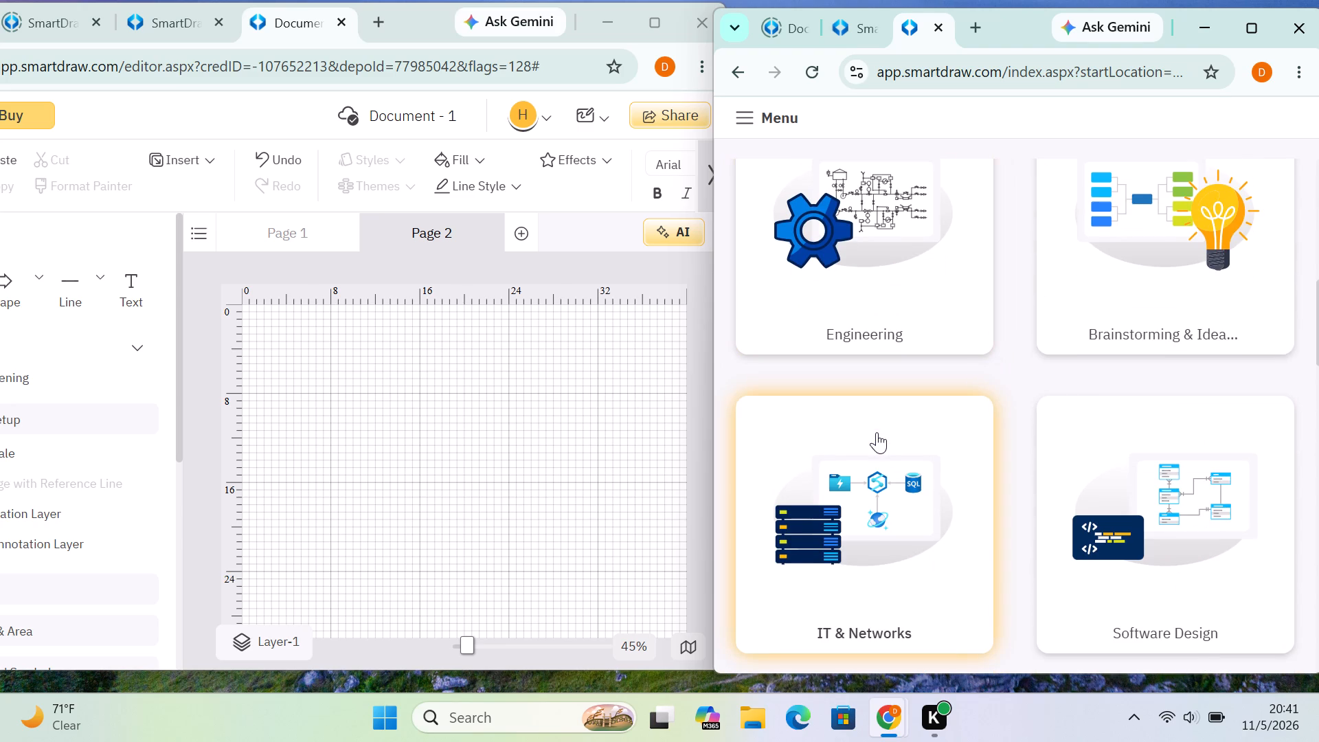
scroll(877, 432, down, 4)
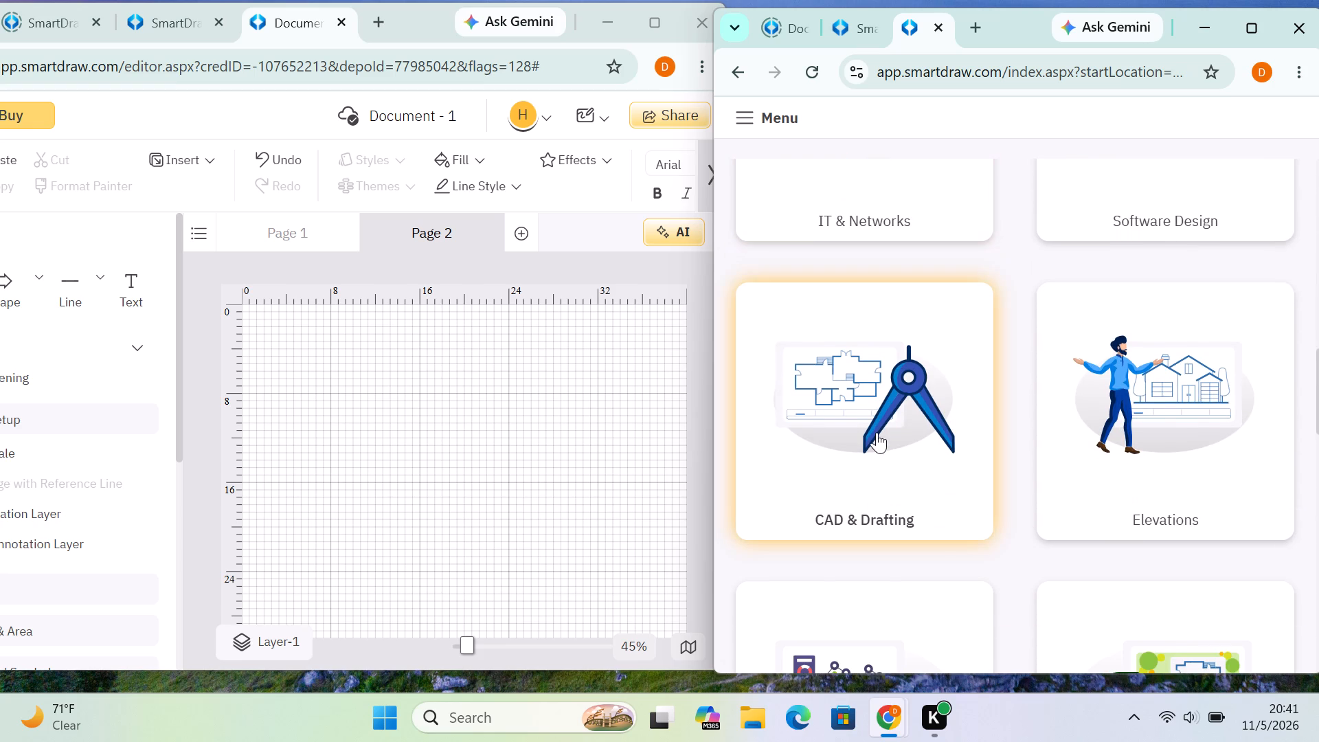
scroll(881, 425, up, 5)
scroll(881, 425, down, 3)
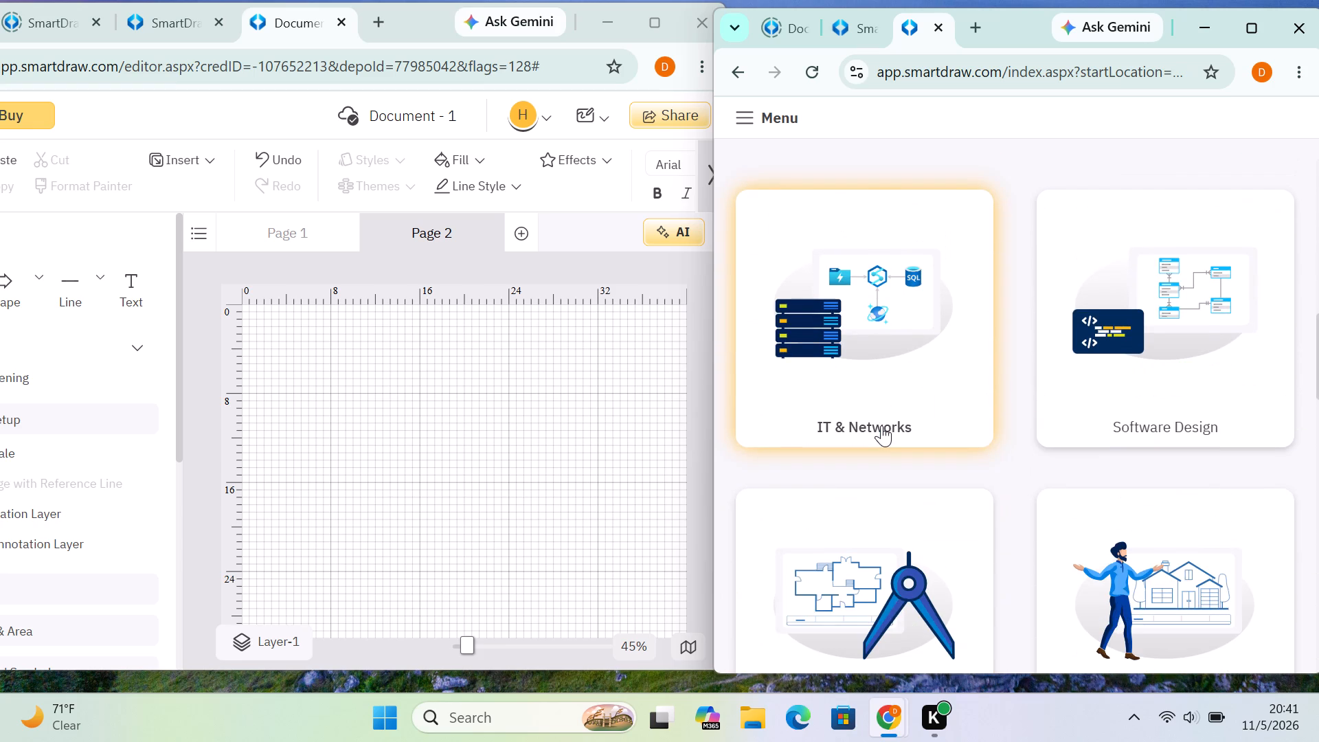
scroll(881, 425, down, 10)
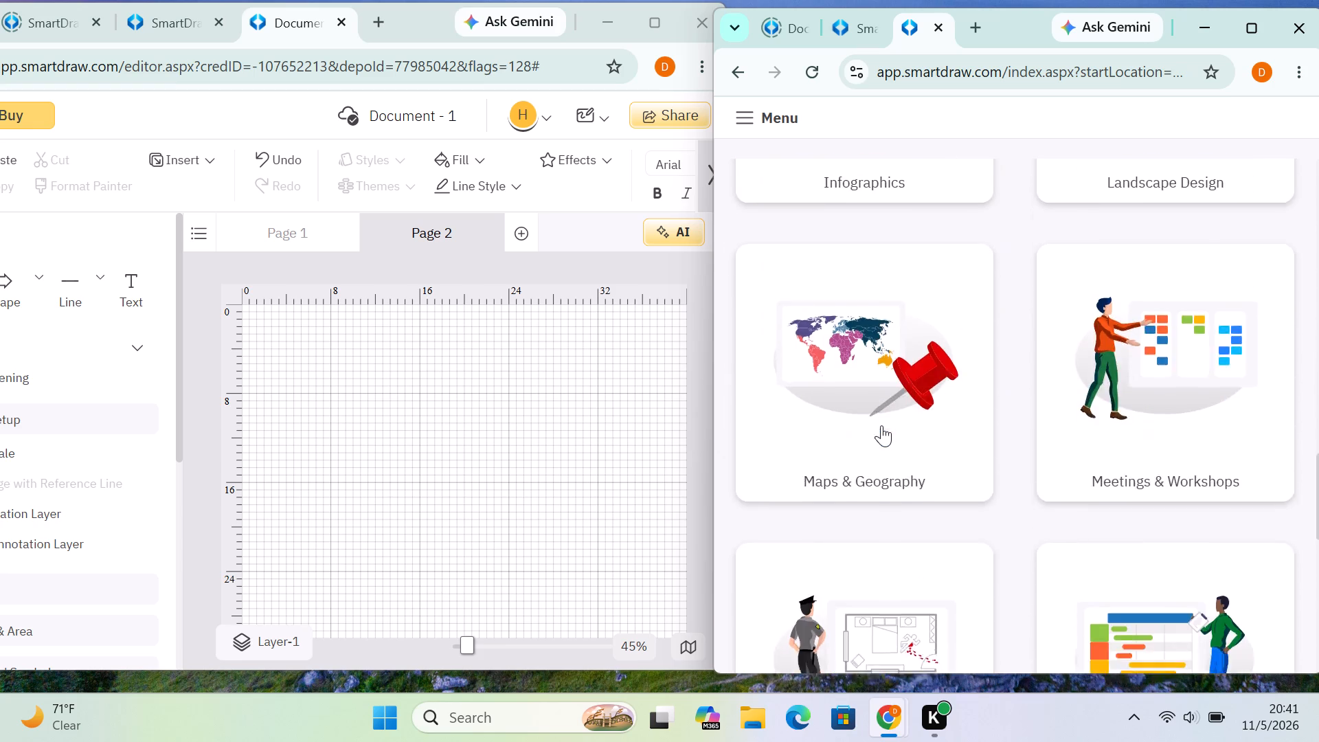
scroll(881, 425, down, 2)
scroll(881, 425, up, 18)
scroll(886, 421, up, 7)
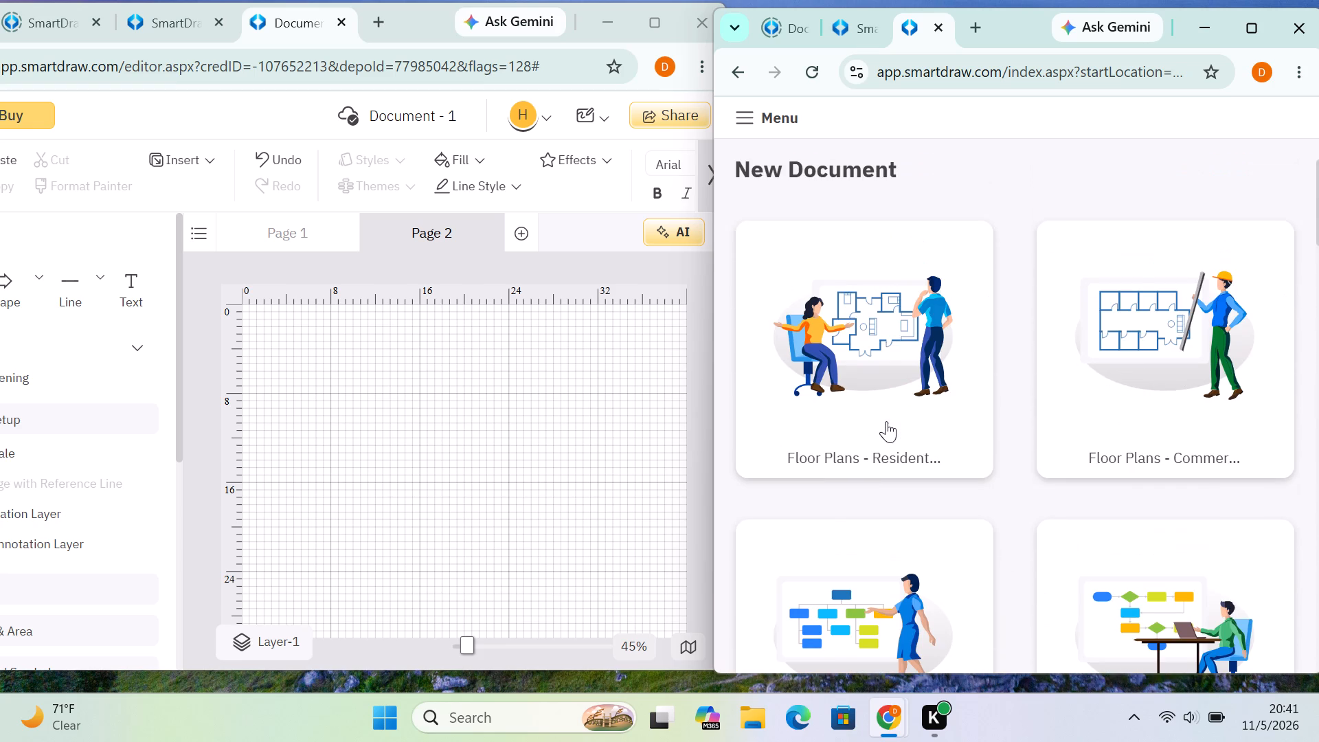
scroll(886, 421, up, 5)
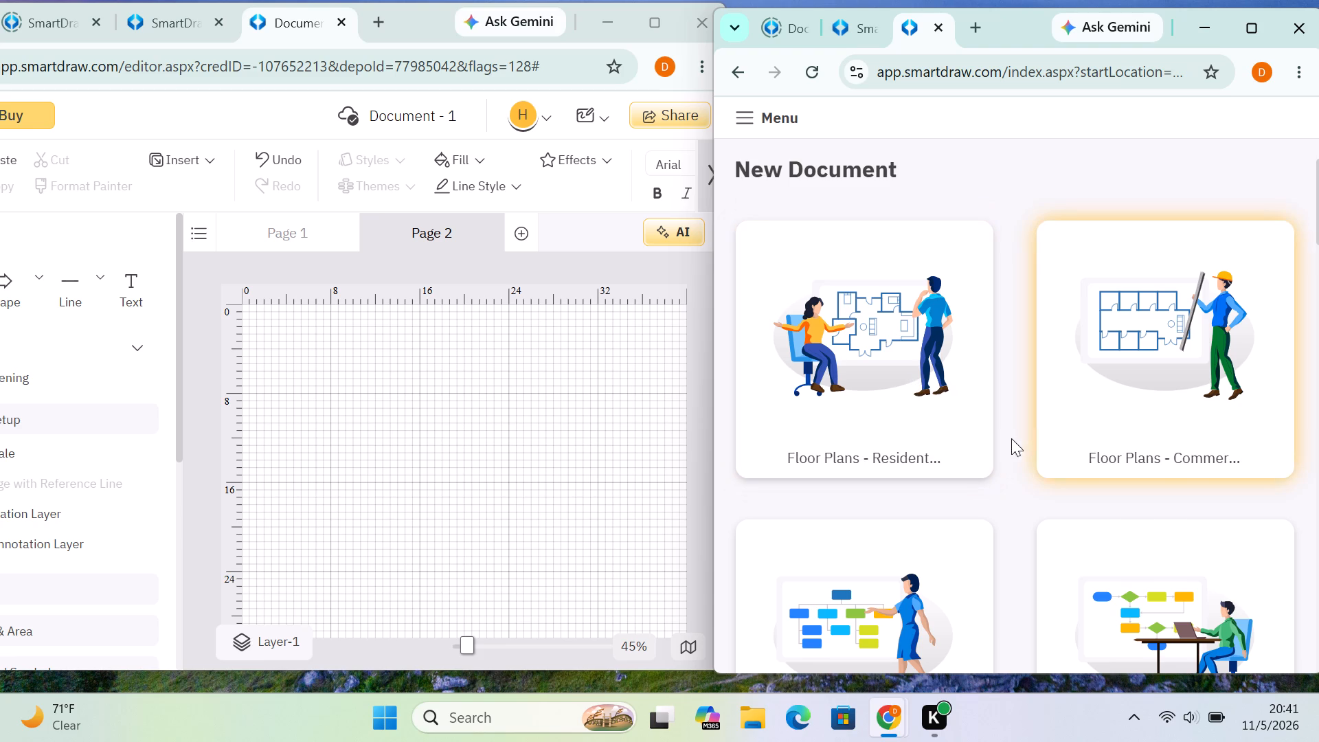
In the commercial floor plans category, browse the templates and open the Commercial Building template beside Document - 1.
click(1177, 425)
scroll(1007, 547, down, 3)
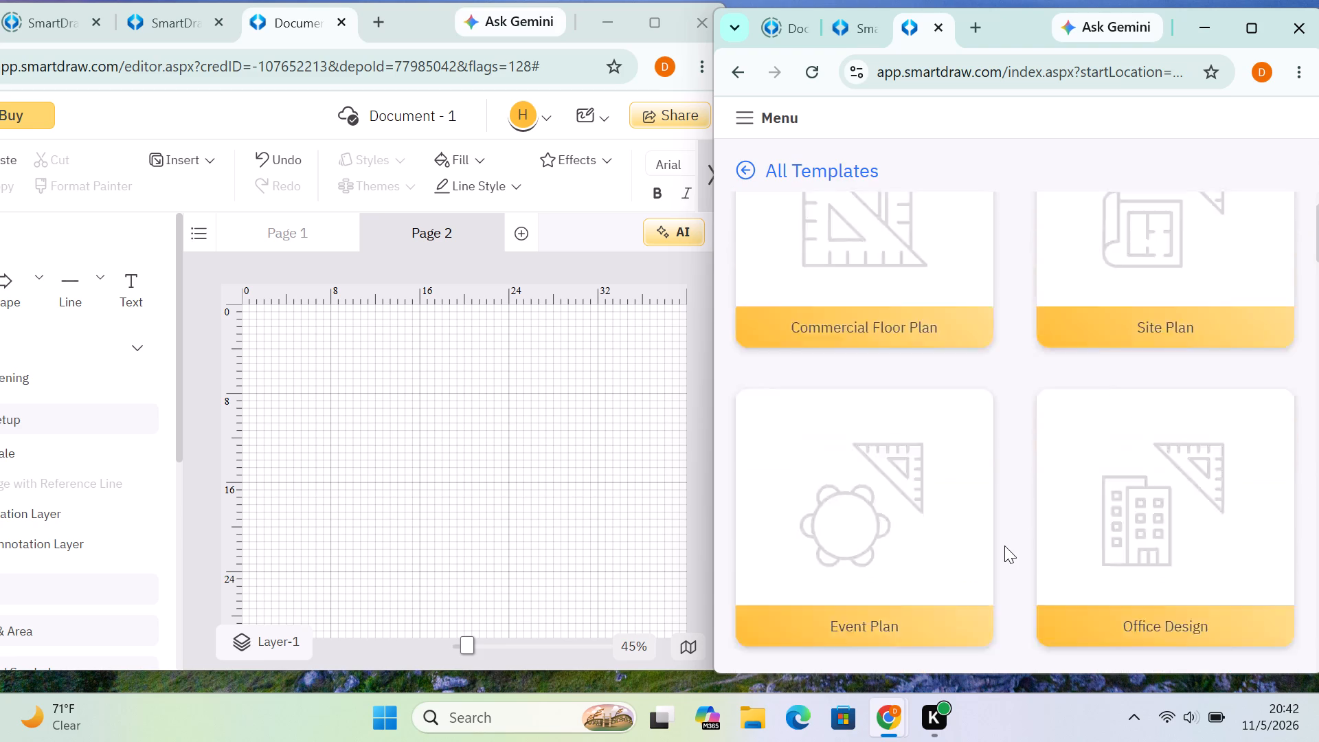
scroll(1004, 546, down, 13)
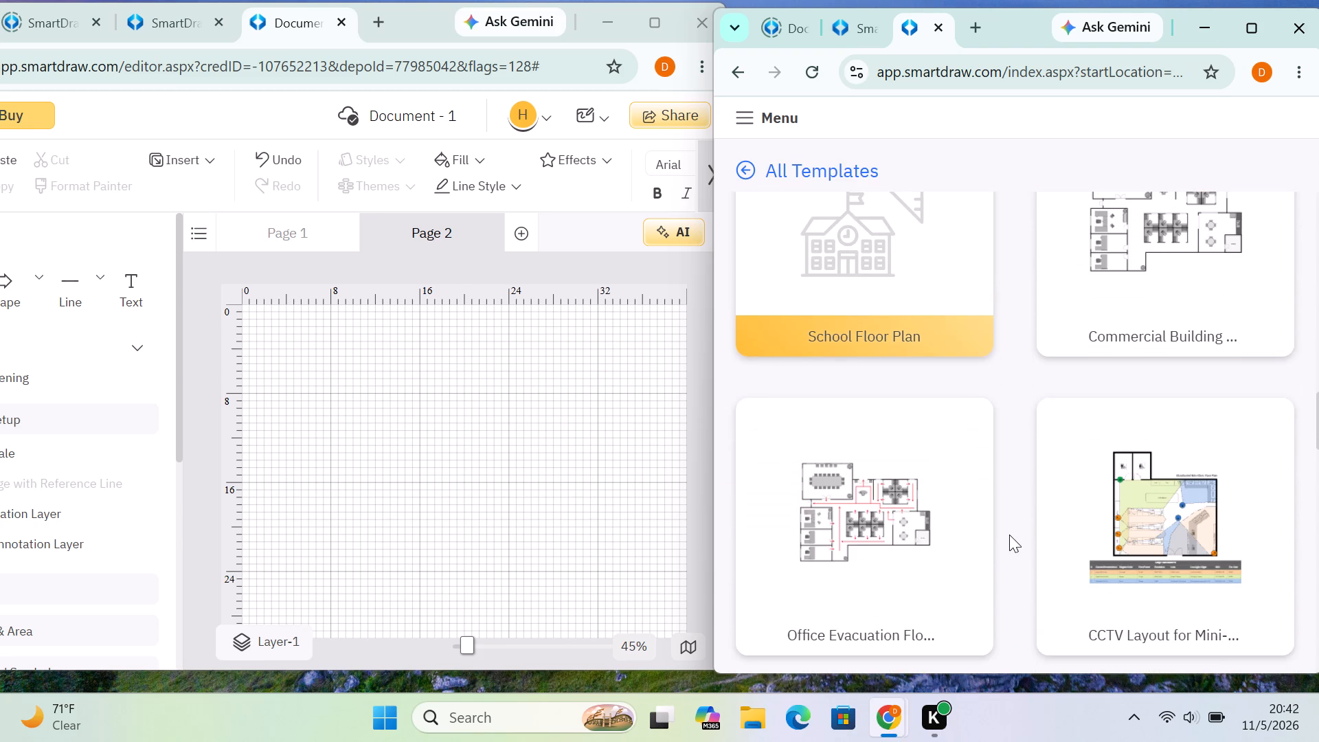
scroll(1009, 532, down, 5)
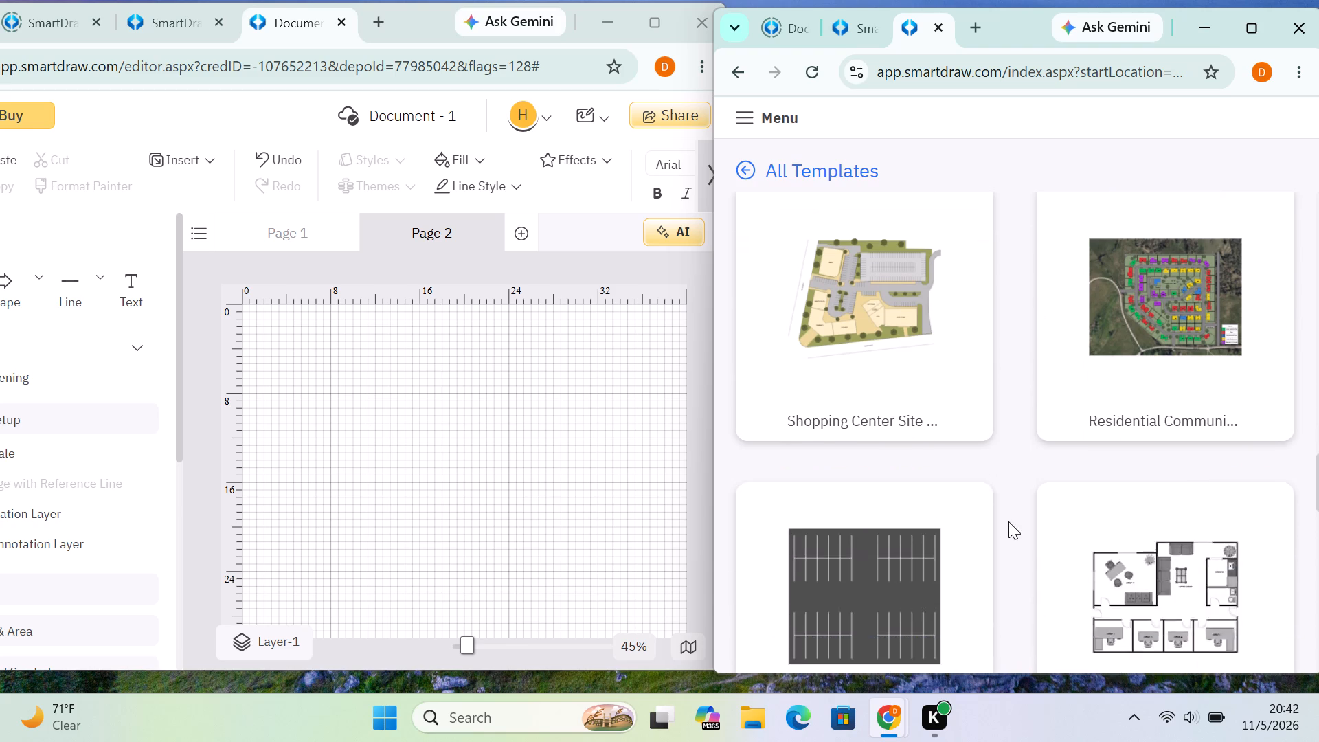
scroll(1008, 521, down, 6)
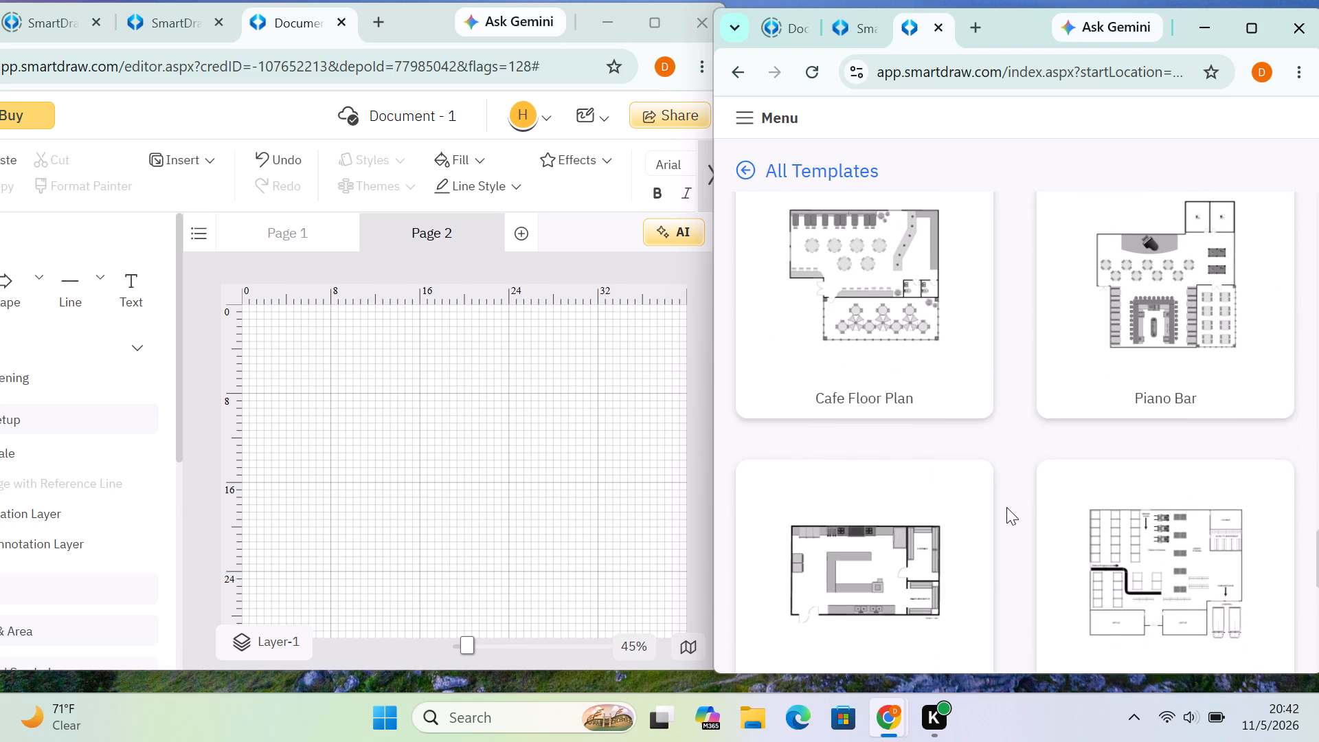
scroll(1006, 503, up, 11)
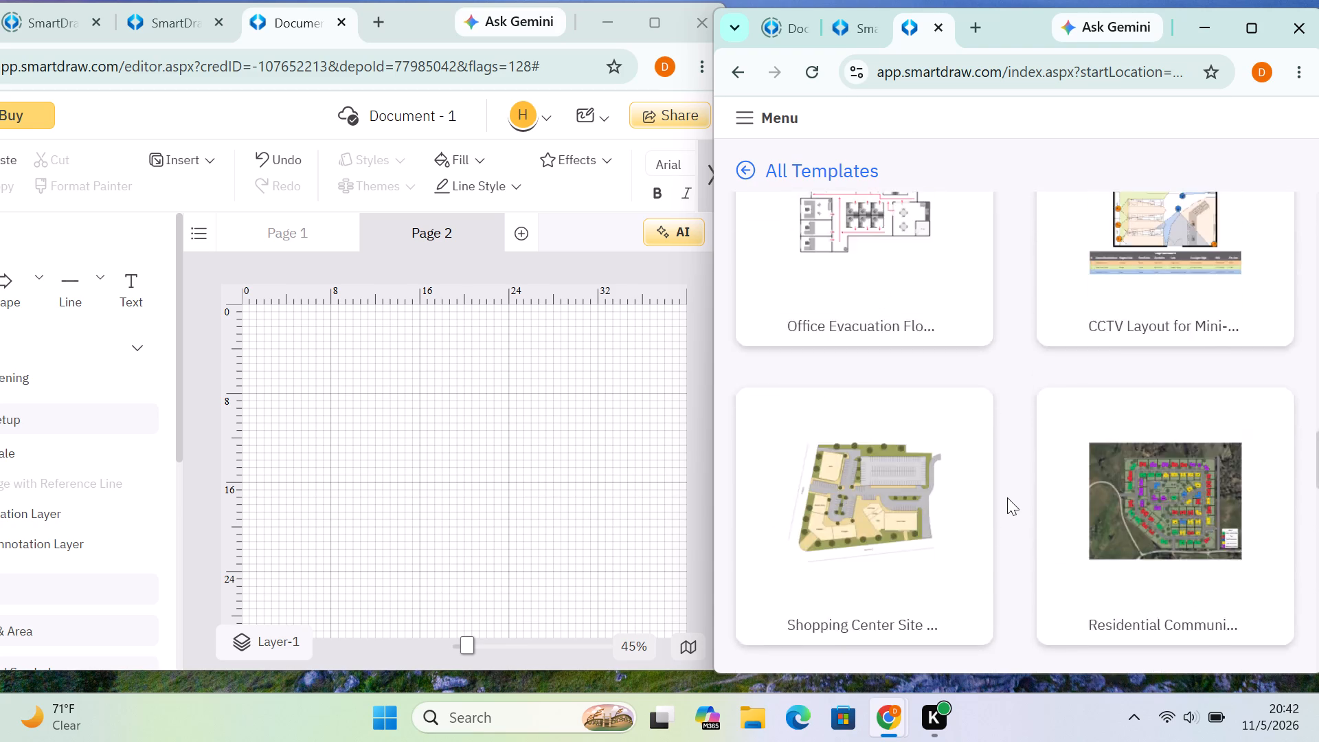
scroll(1007, 497, up, 3)
scroll(1007, 497, down, 1)
click(1122, 453)
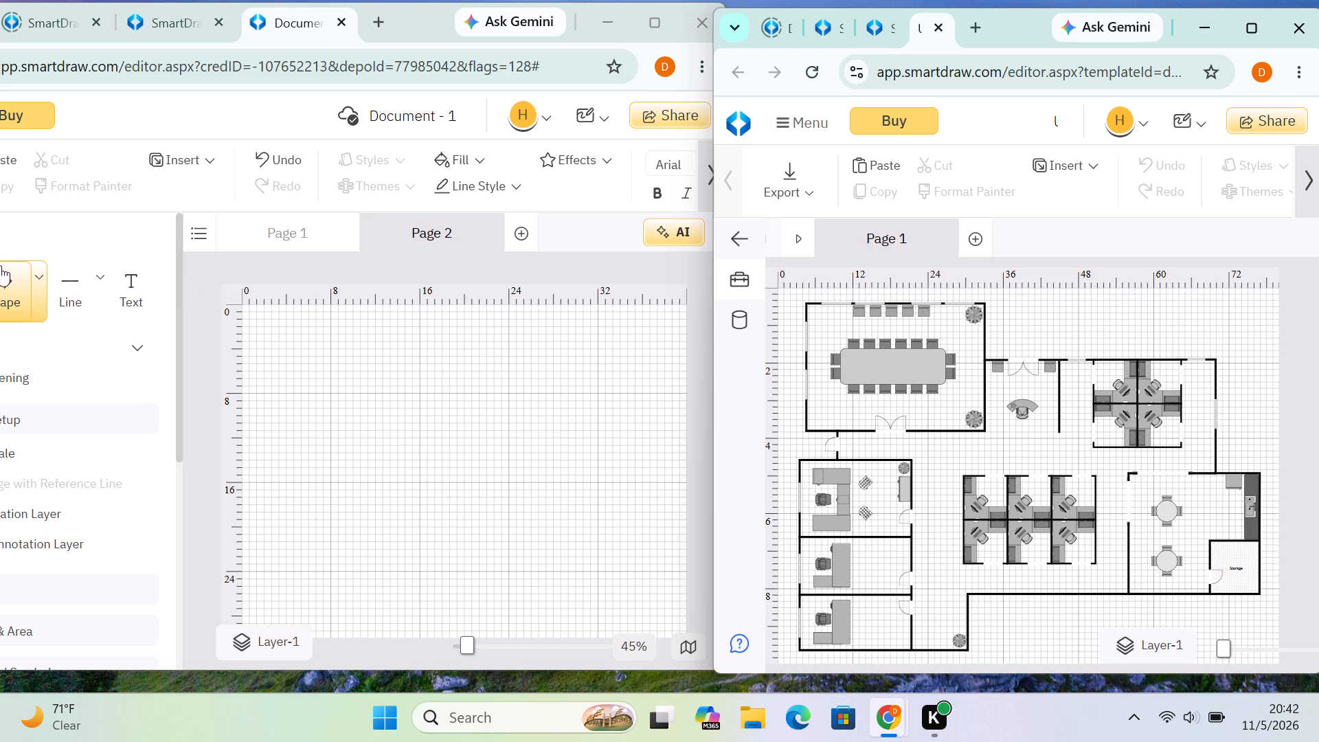
Activate the Line tool on Page 2 of Document - 1 and choose a line thickness.
click(80, 295)
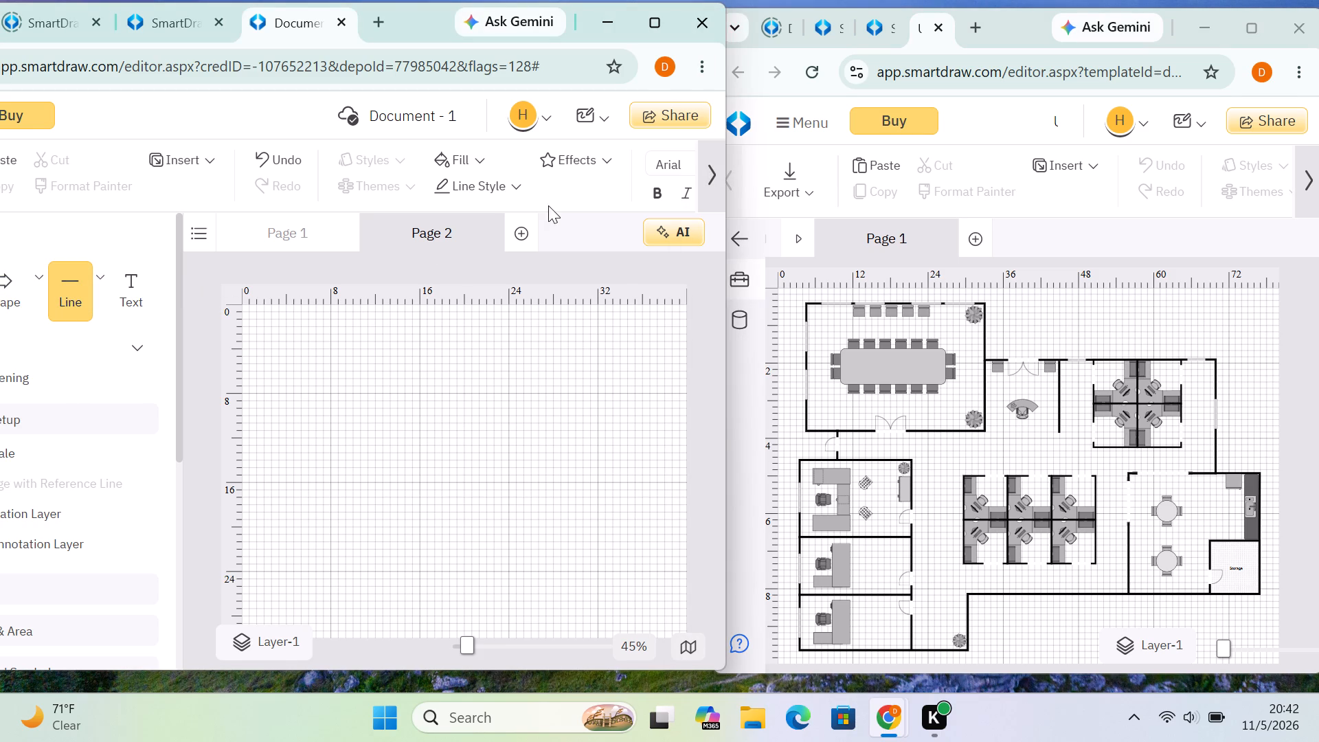
click(519, 186)
click(584, 271)
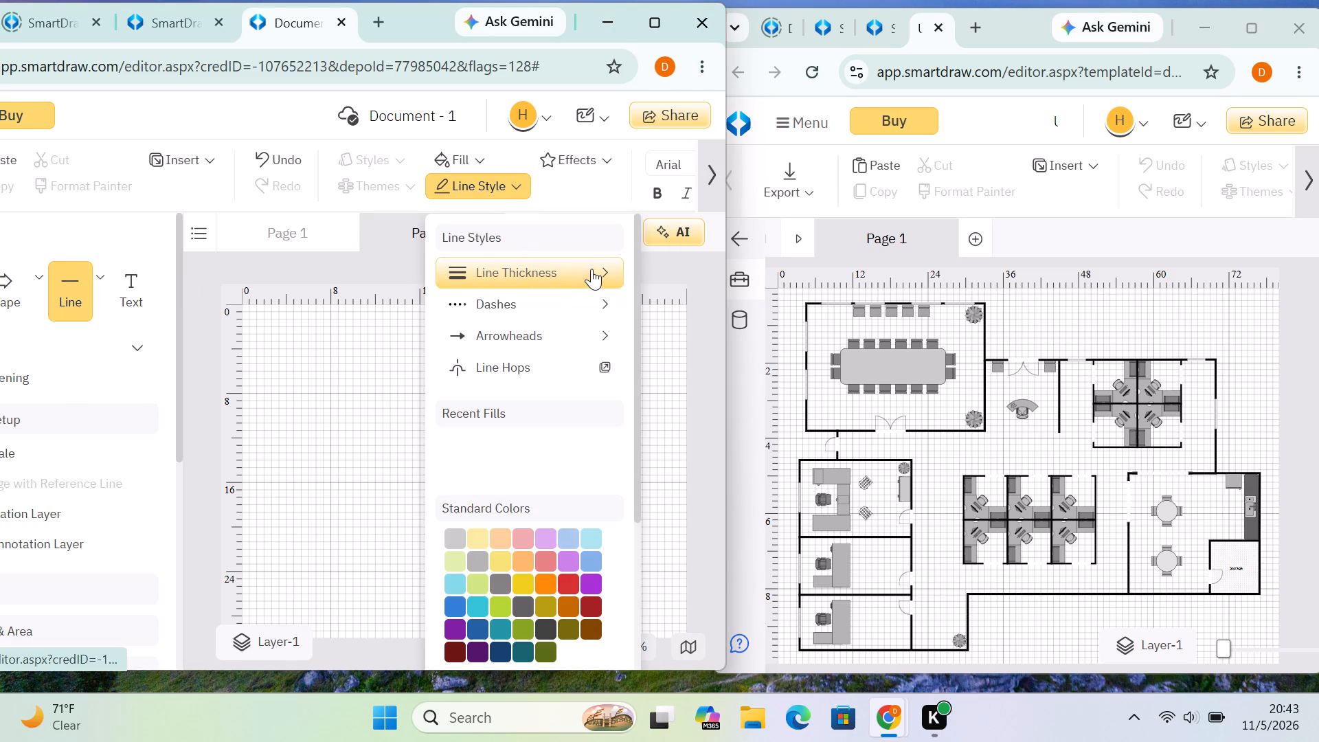
click(603, 273)
click(388, 403)
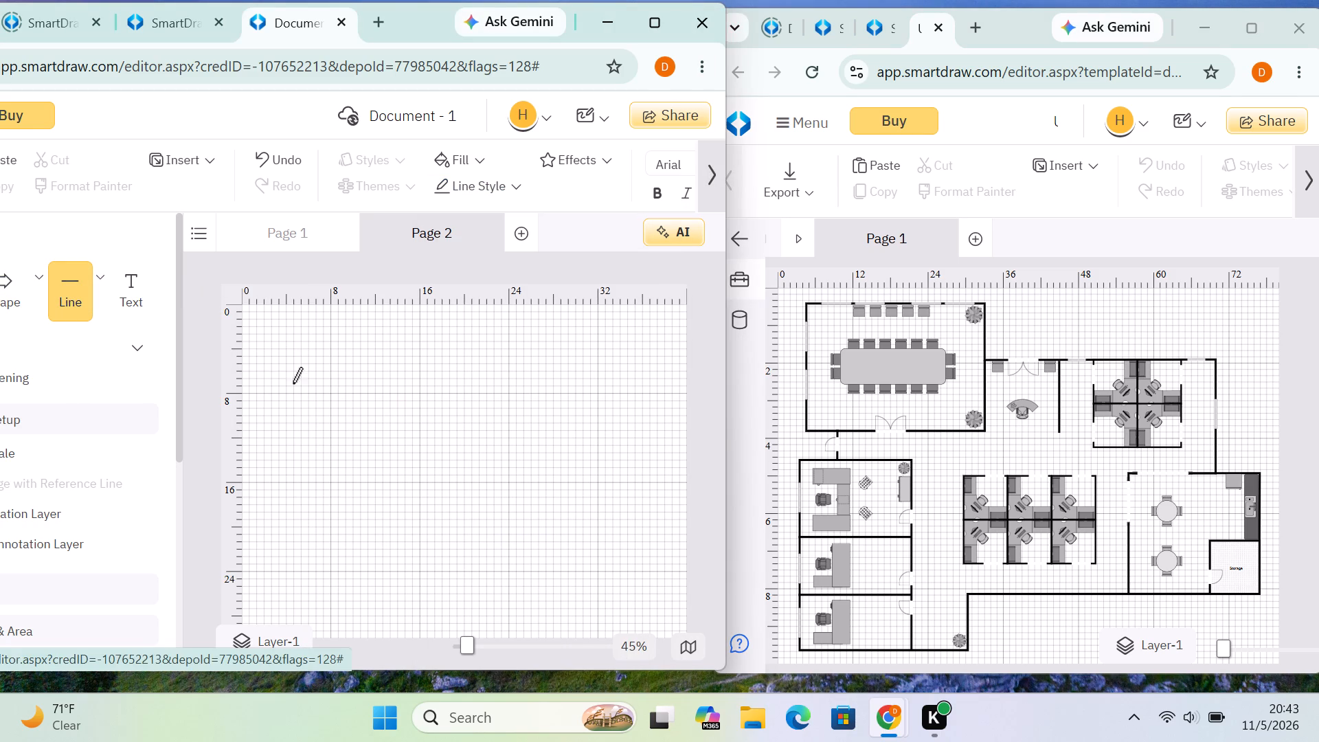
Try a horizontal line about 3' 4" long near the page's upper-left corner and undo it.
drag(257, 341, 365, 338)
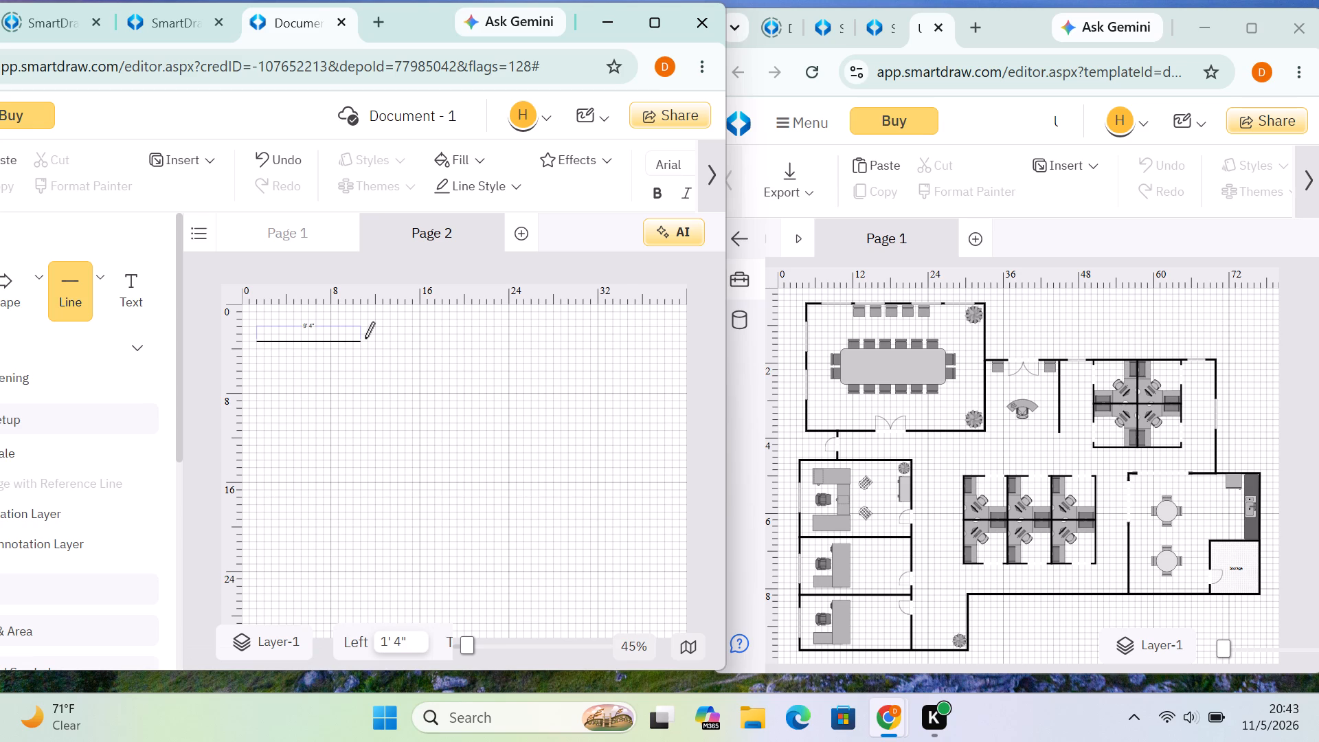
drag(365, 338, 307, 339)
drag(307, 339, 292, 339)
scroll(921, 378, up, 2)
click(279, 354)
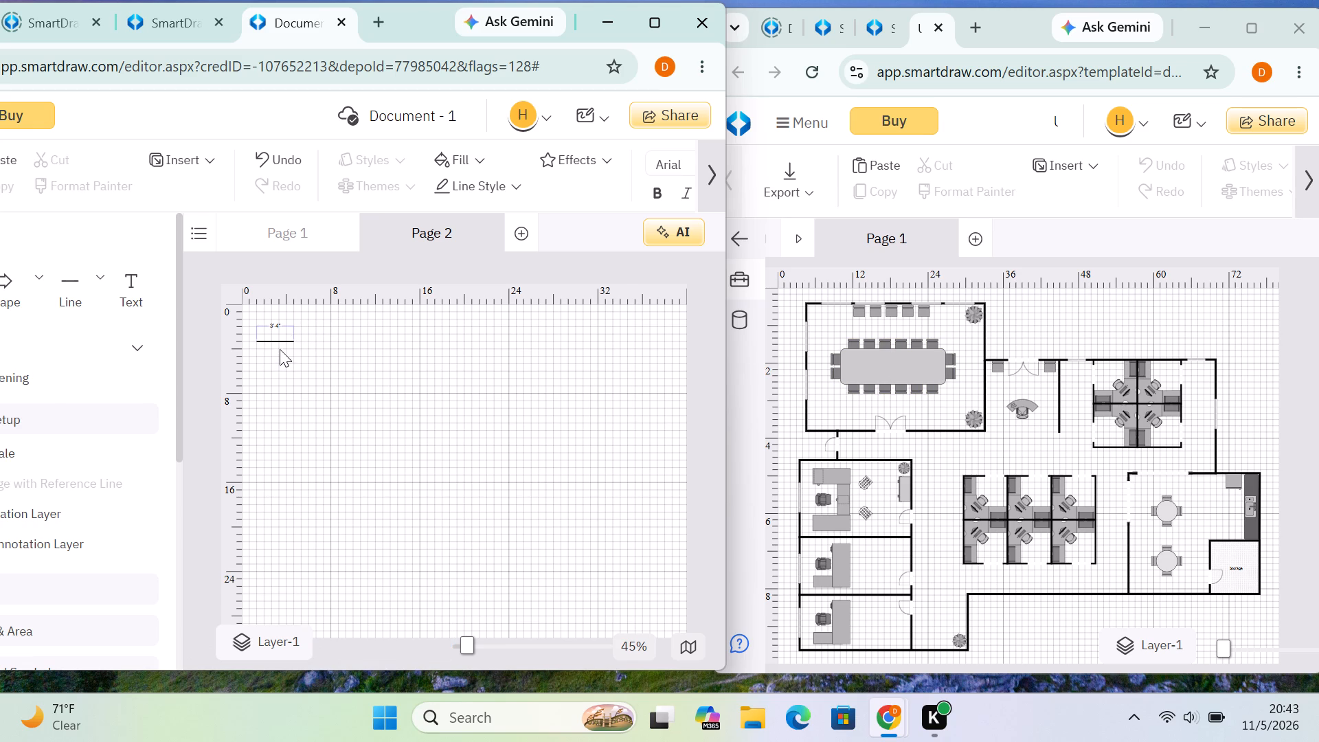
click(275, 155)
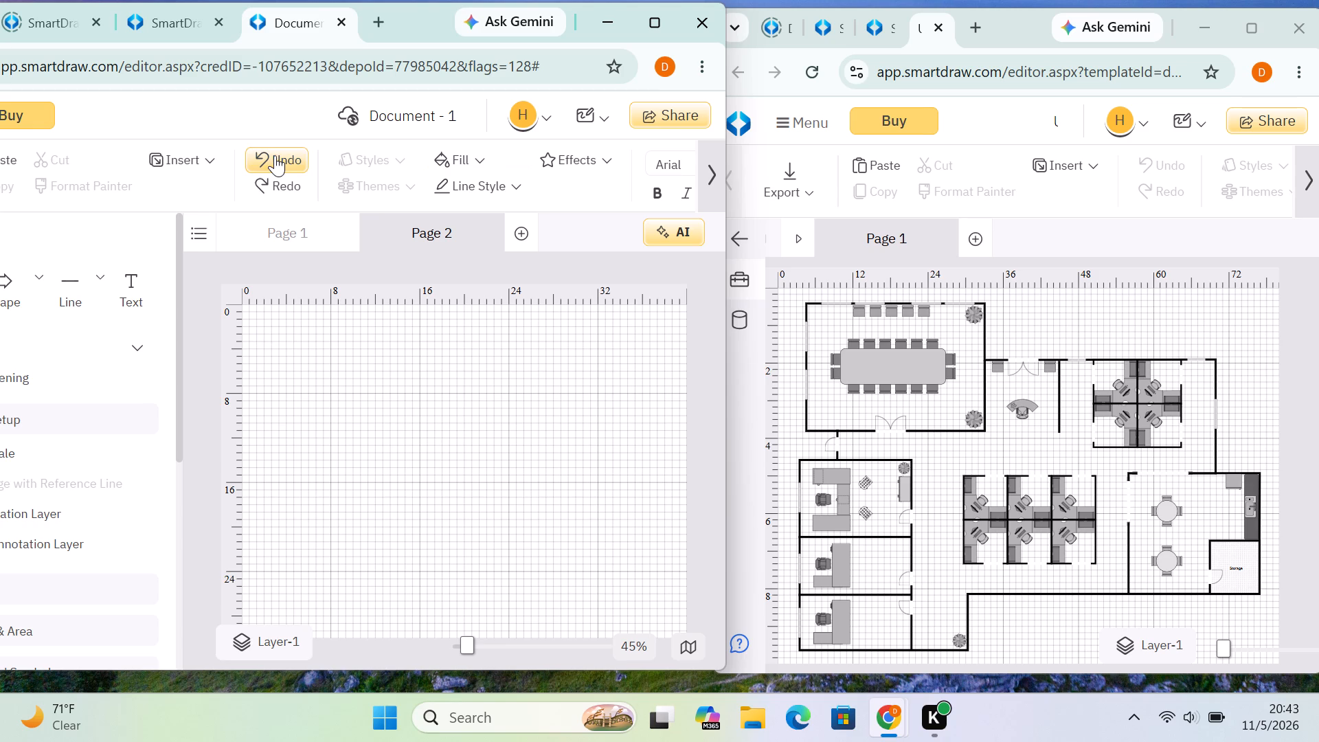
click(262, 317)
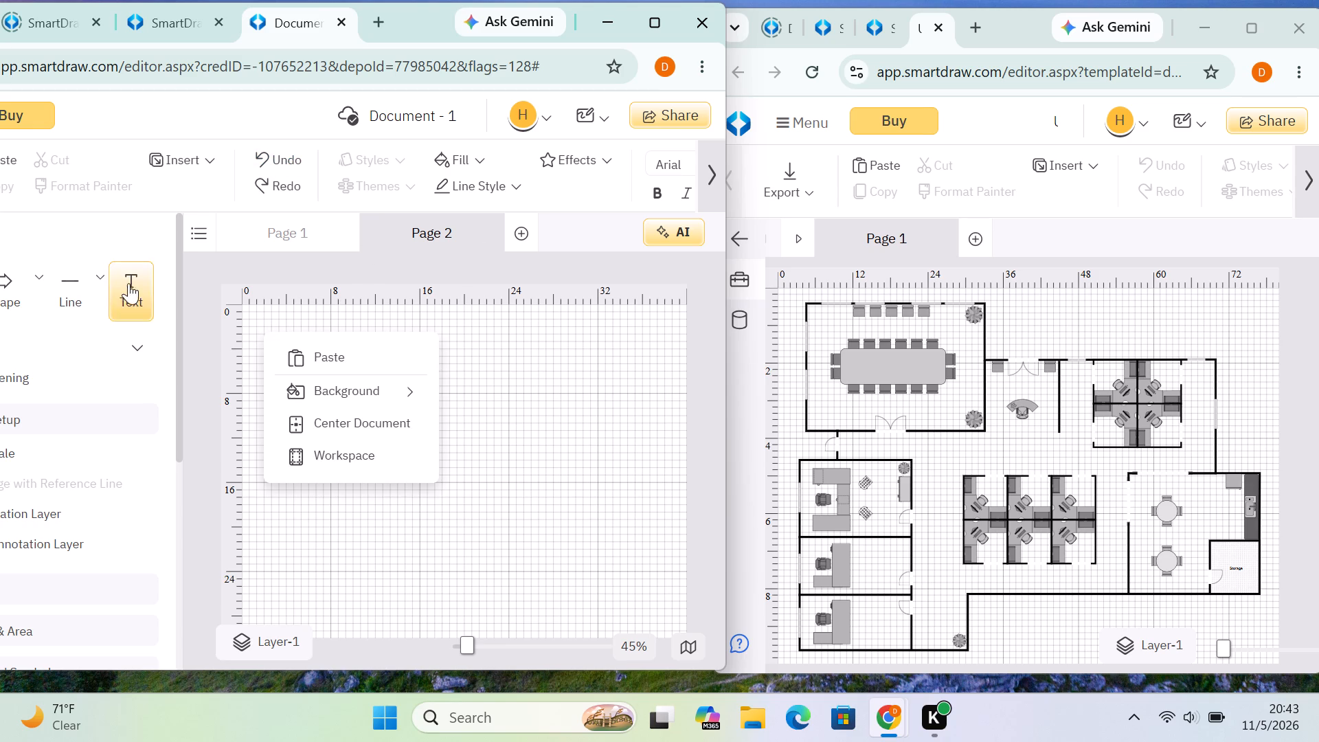
Draw an upper-left wall corner on Page 2 from a horizontal and a vertical line, each about 2' long.
click(71, 280)
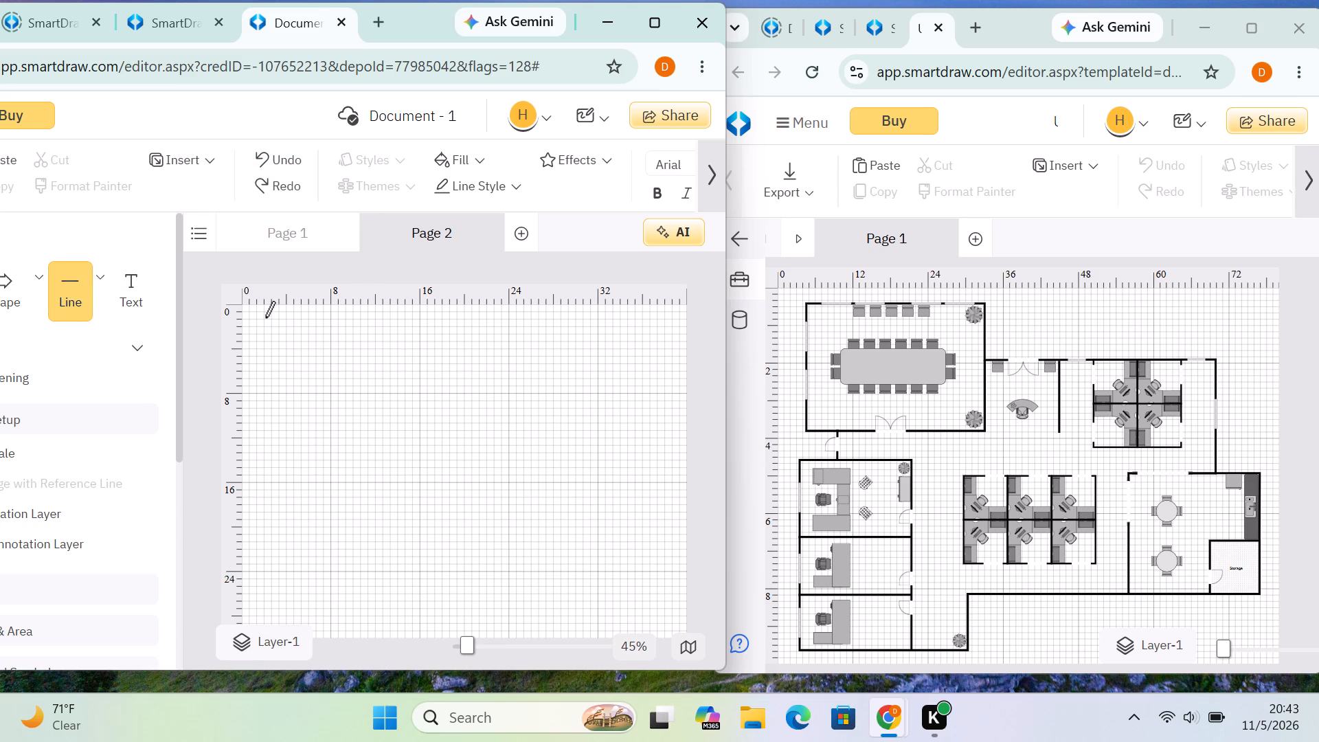
drag(265, 317, 284, 317)
click(310, 320)
click(77, 297)
drag(263, 321, 265, 337)
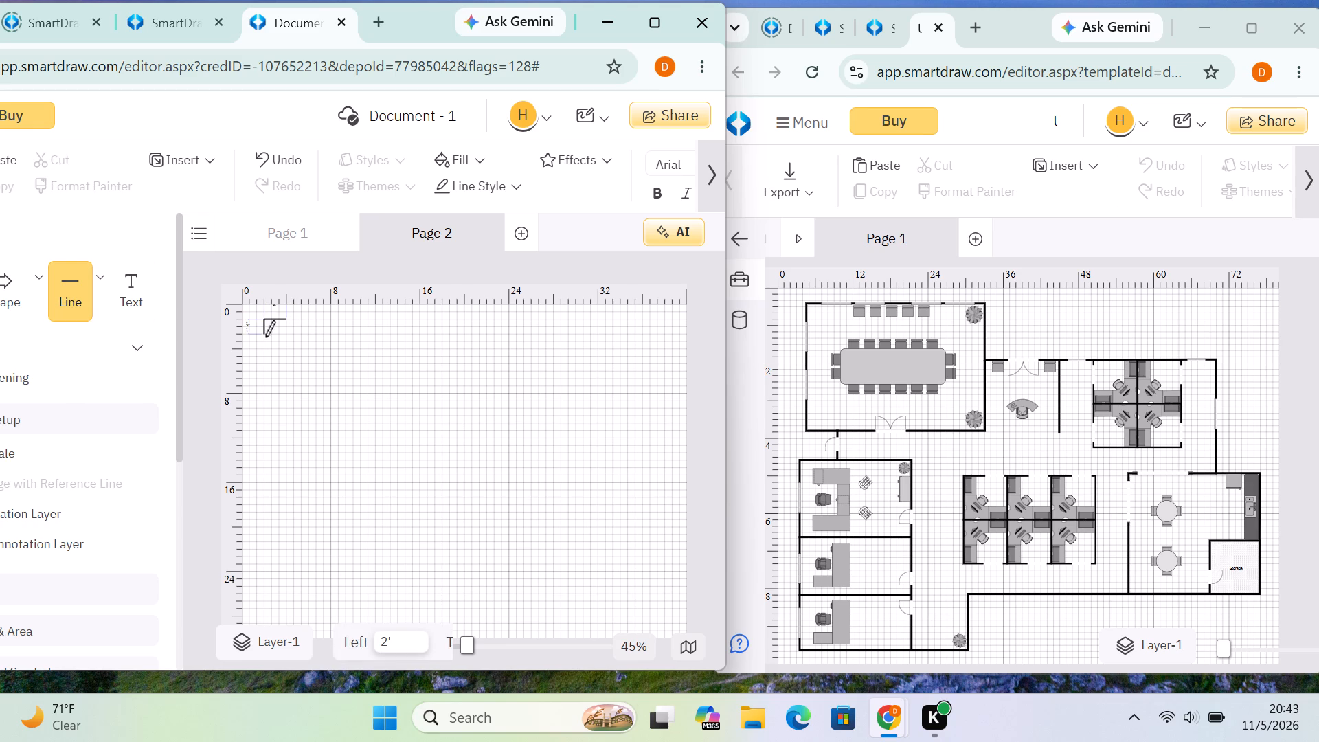
drag(265, 337, 265, 338)
drag(265, 338, 264, 338)
click(330, 347)
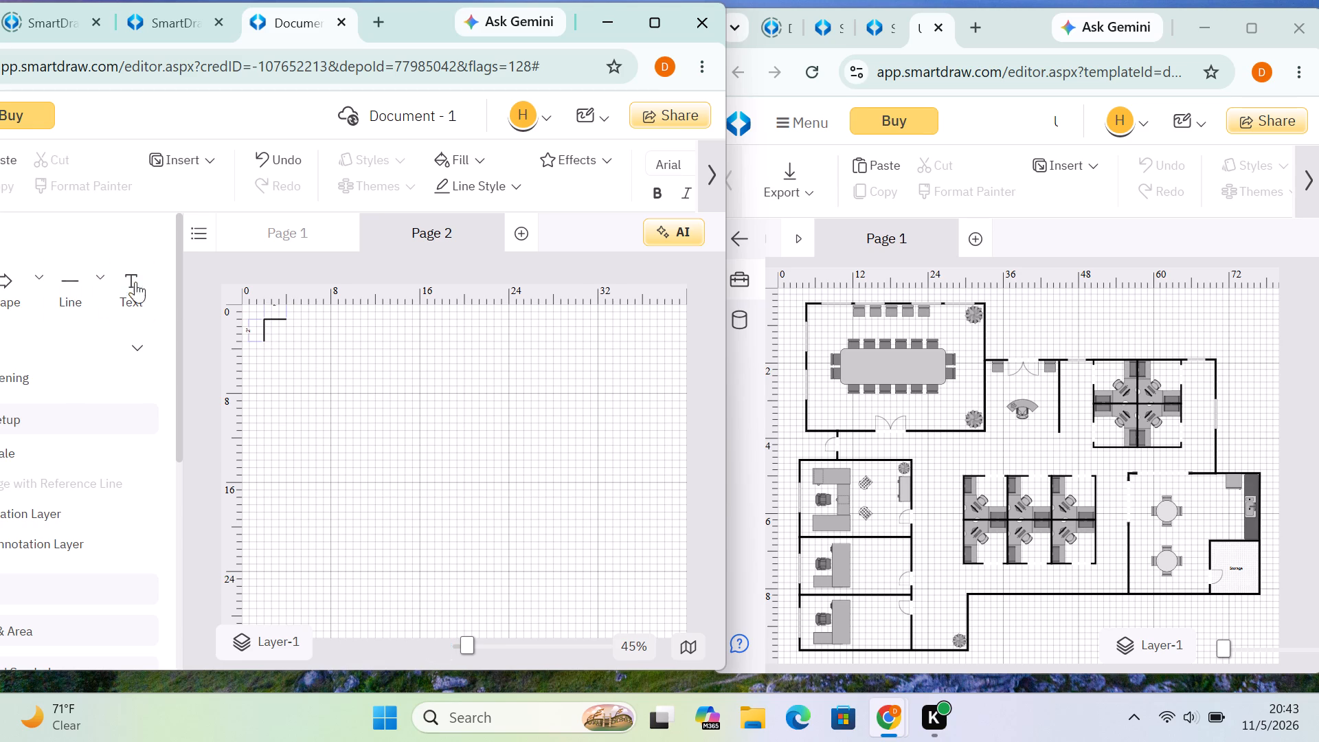
Draw a vertical line about 2' 8" long below the corner, aligned with its vertical line and separated by a gap.
click(82, 277)
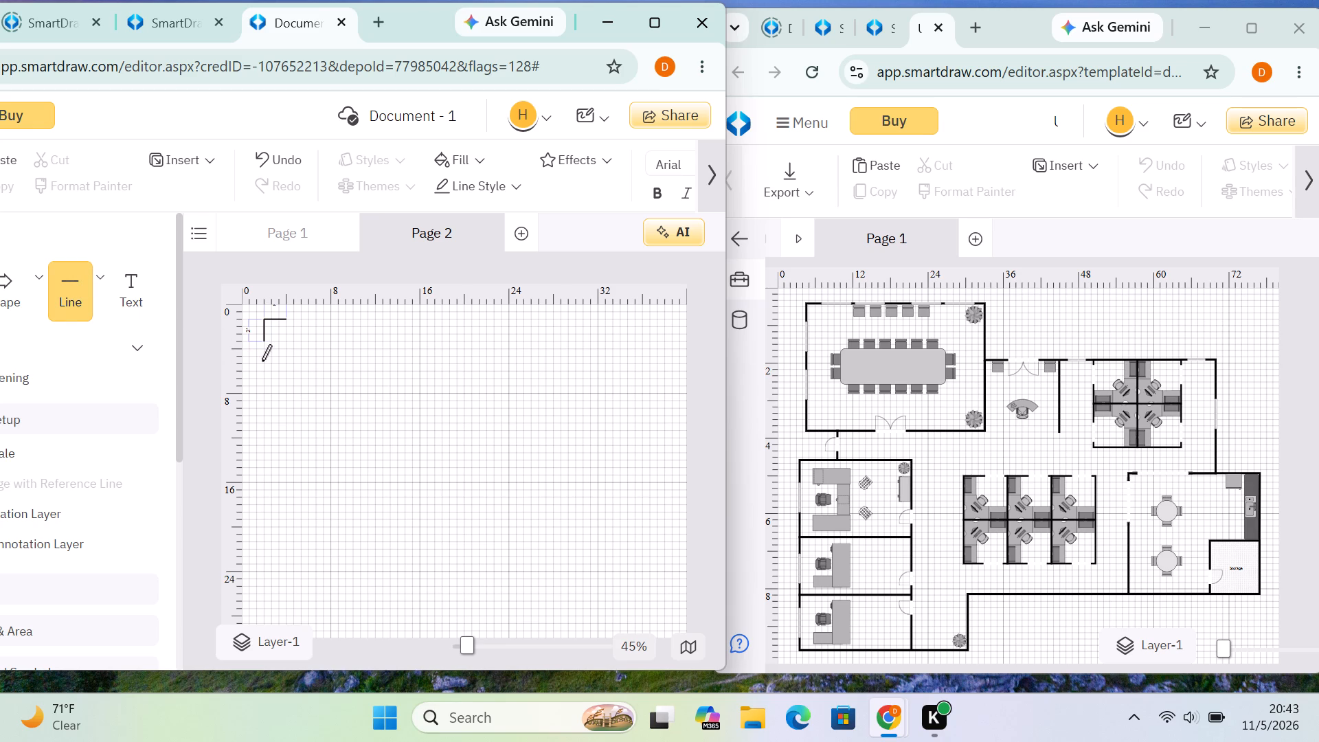
click(262, 361)
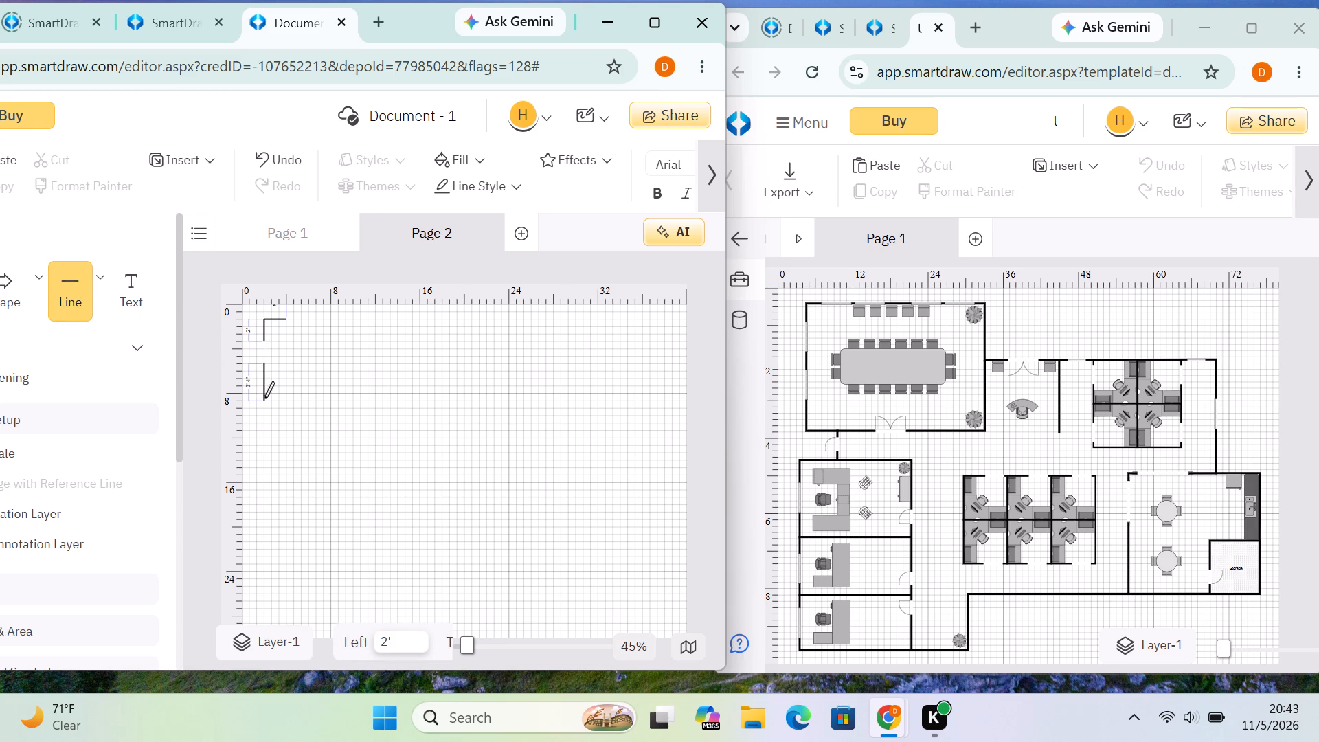
click(264, 390)
click(295, 354)
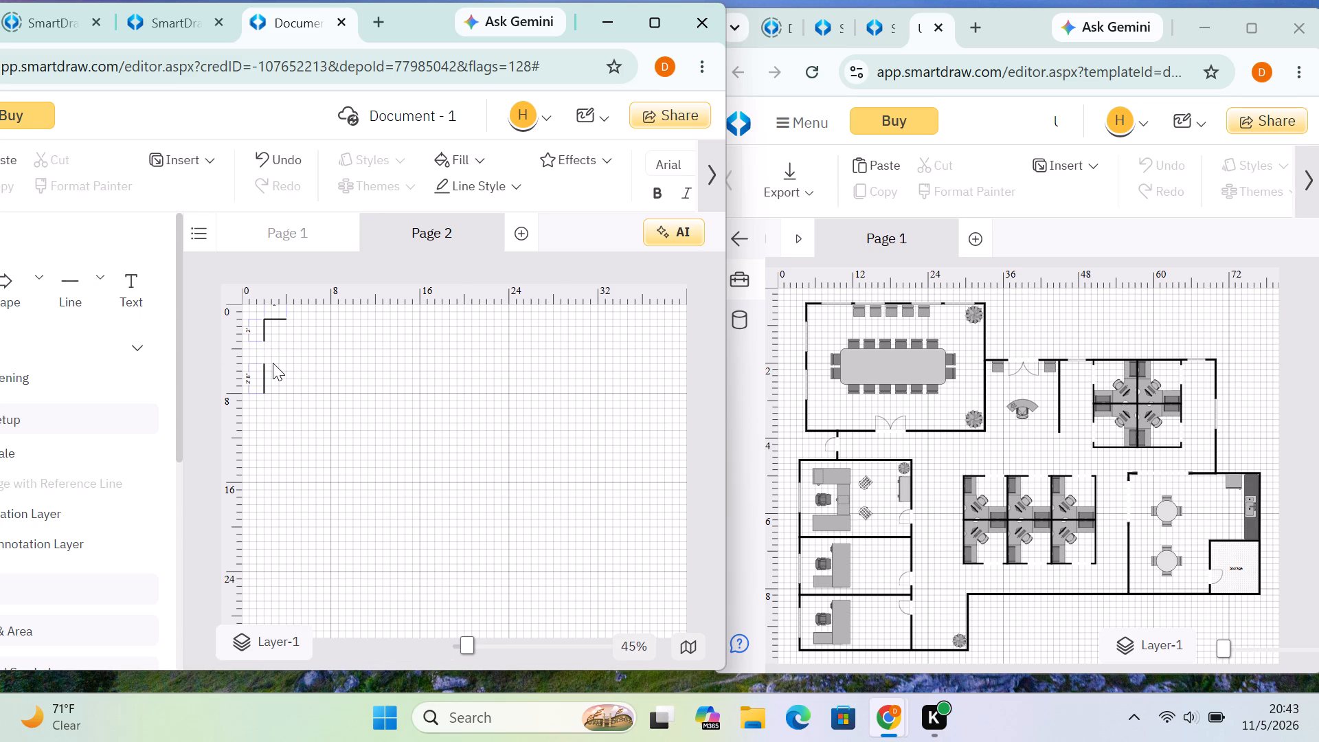
Move the detached 2' 8" vertical line slightly downward, keeping it aligned with the upper-left corner's vertical line.
drag(264, 375, 264, 390)
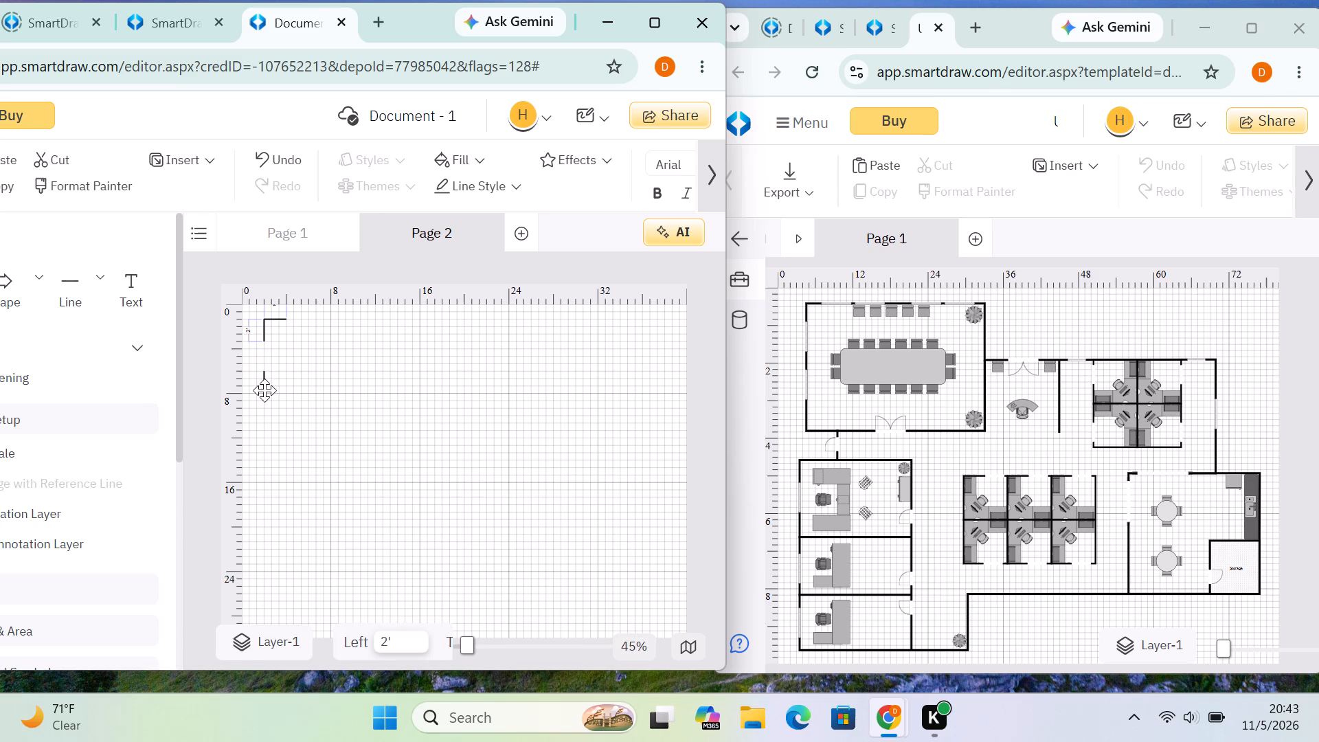
drag(264, 390, 265, 392)
click(414, 341)
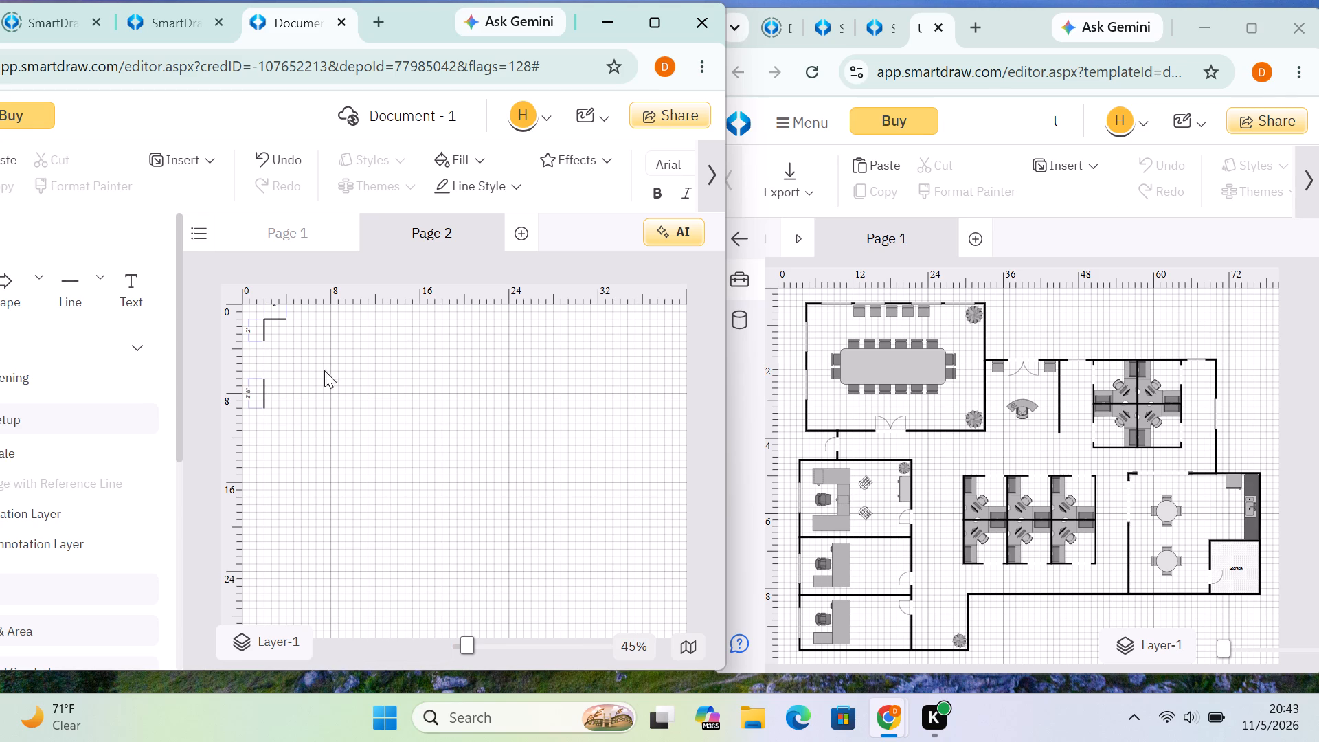
click(260, 393)
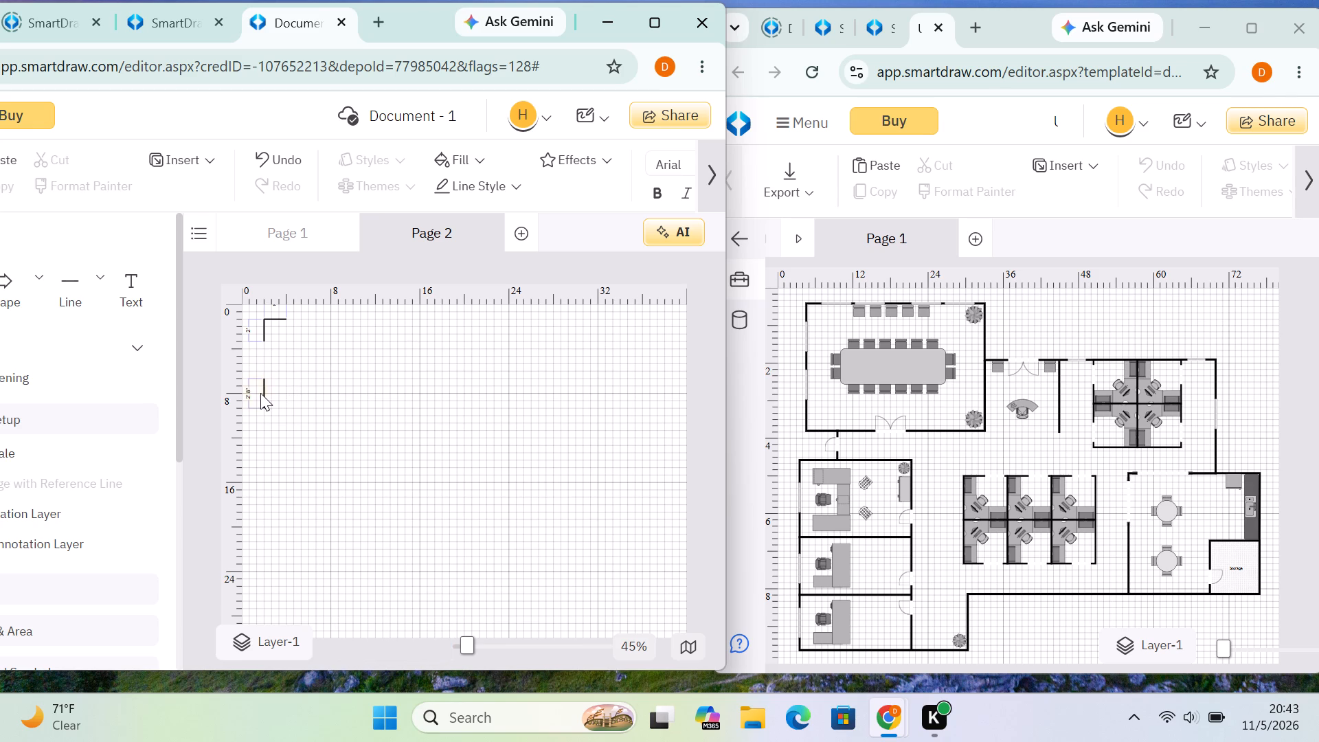
click(262, 392)
click(320, 381)
click(262, 392)
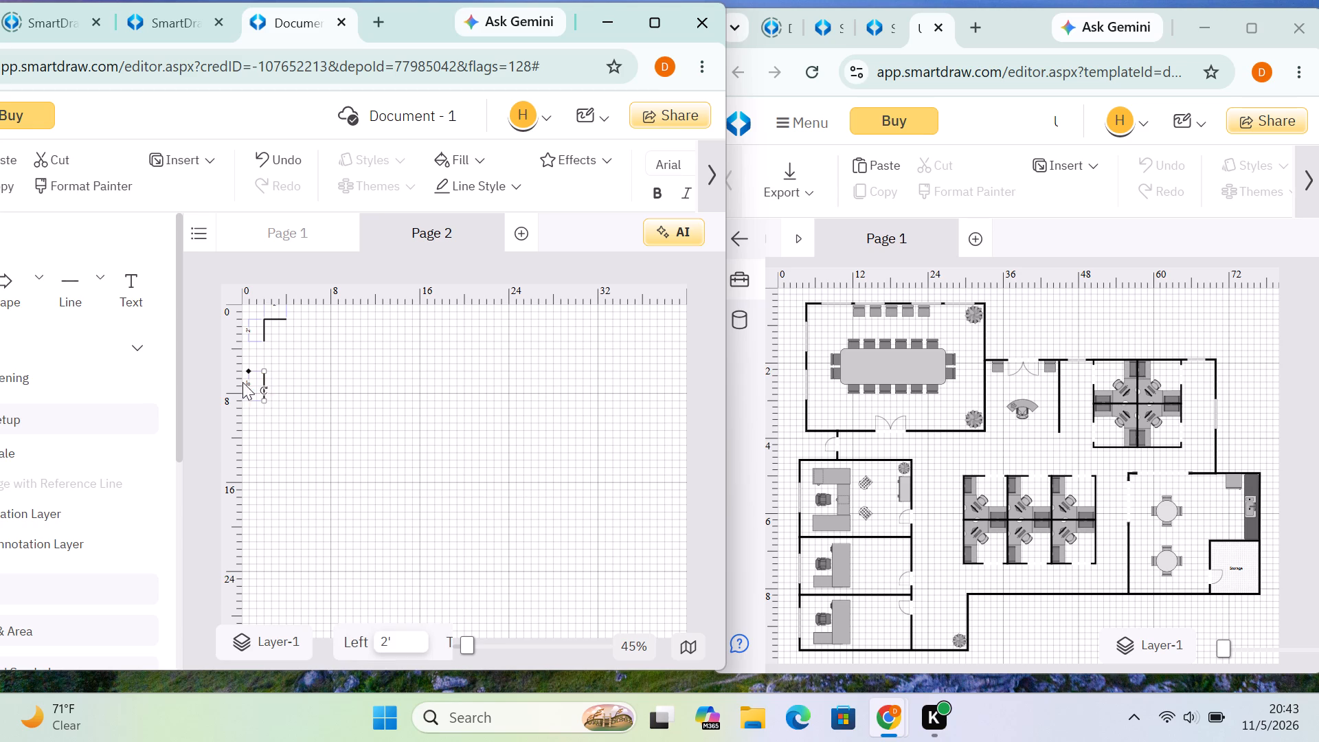
Draw a third vertical line about 3' 4" long below the second one, aligned with it and separated by a gap.
click(76, 300)
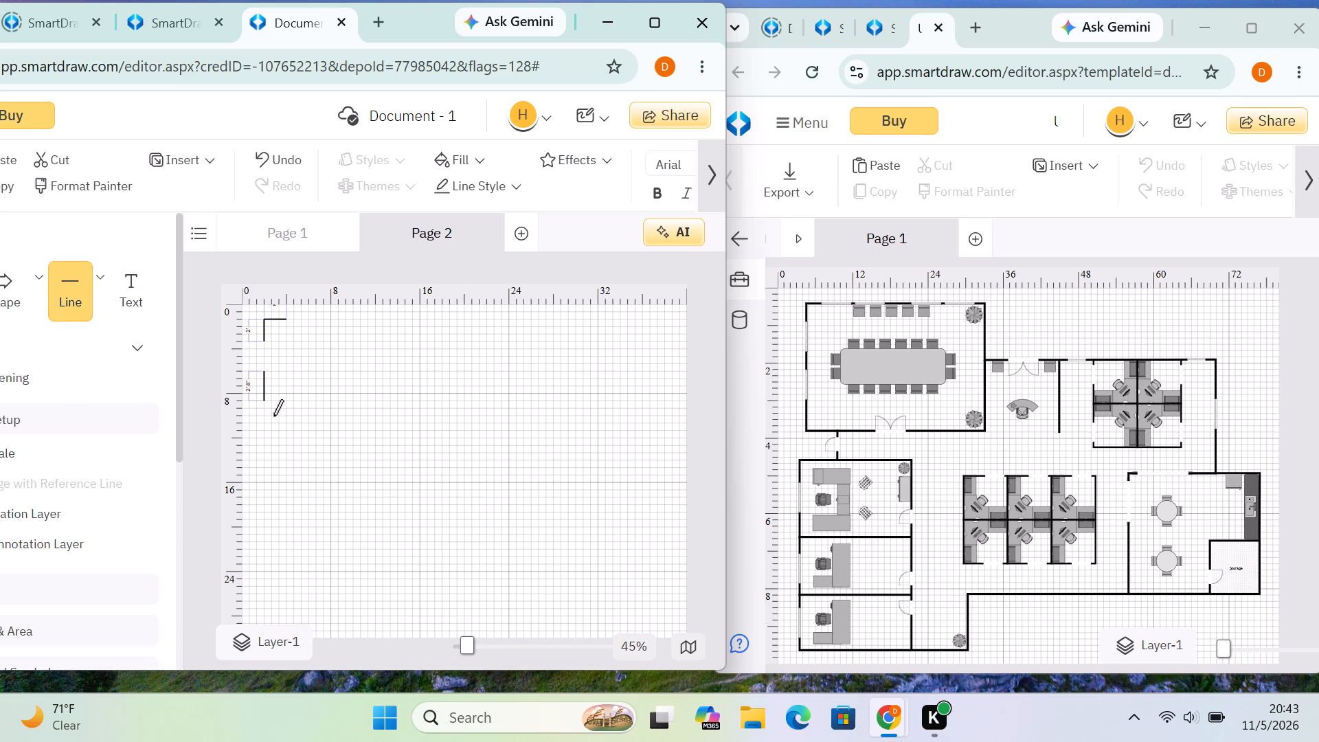
drag(263, 423, 264, 440)
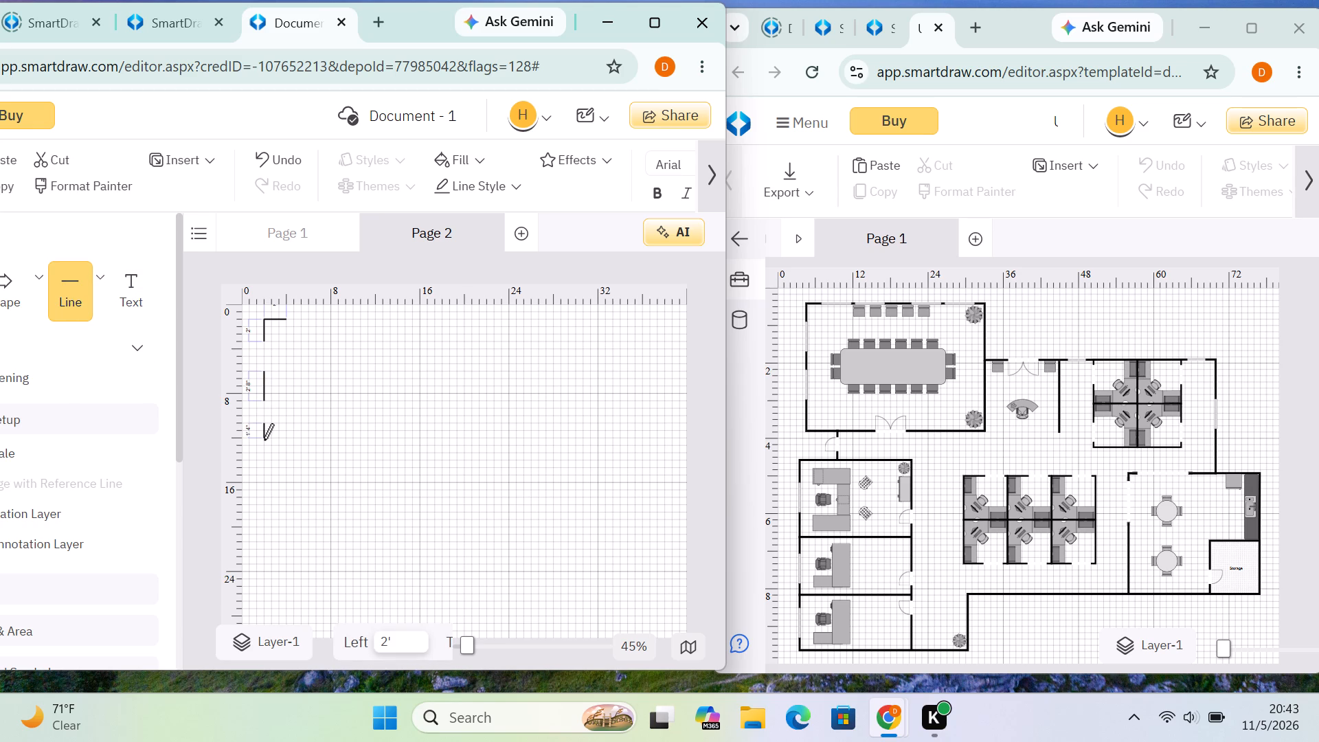
drag(264, 440, 264, 450)
drag(264, 450, 263, 456)
click(287, 417)
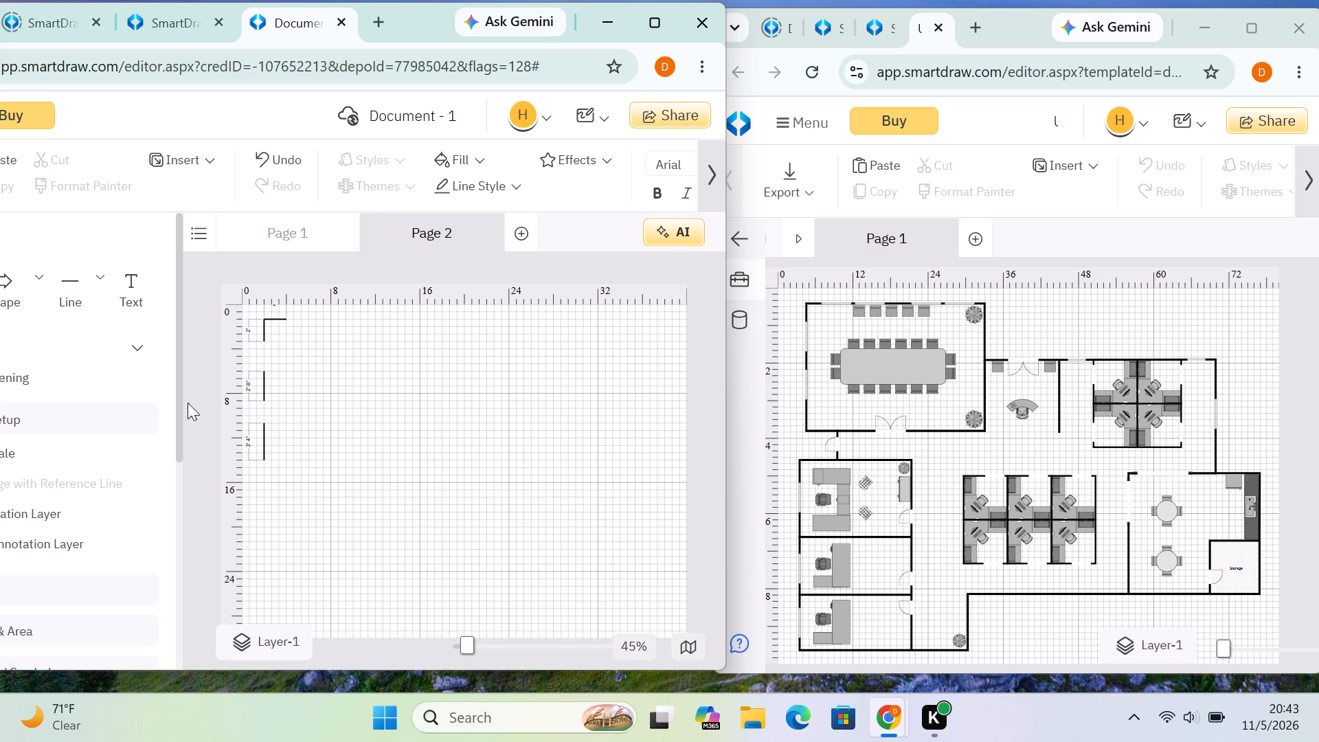
Draw a horizontal line about 6' 8" long rightward from the bottom end of the third vertical line.
click(84, 310)
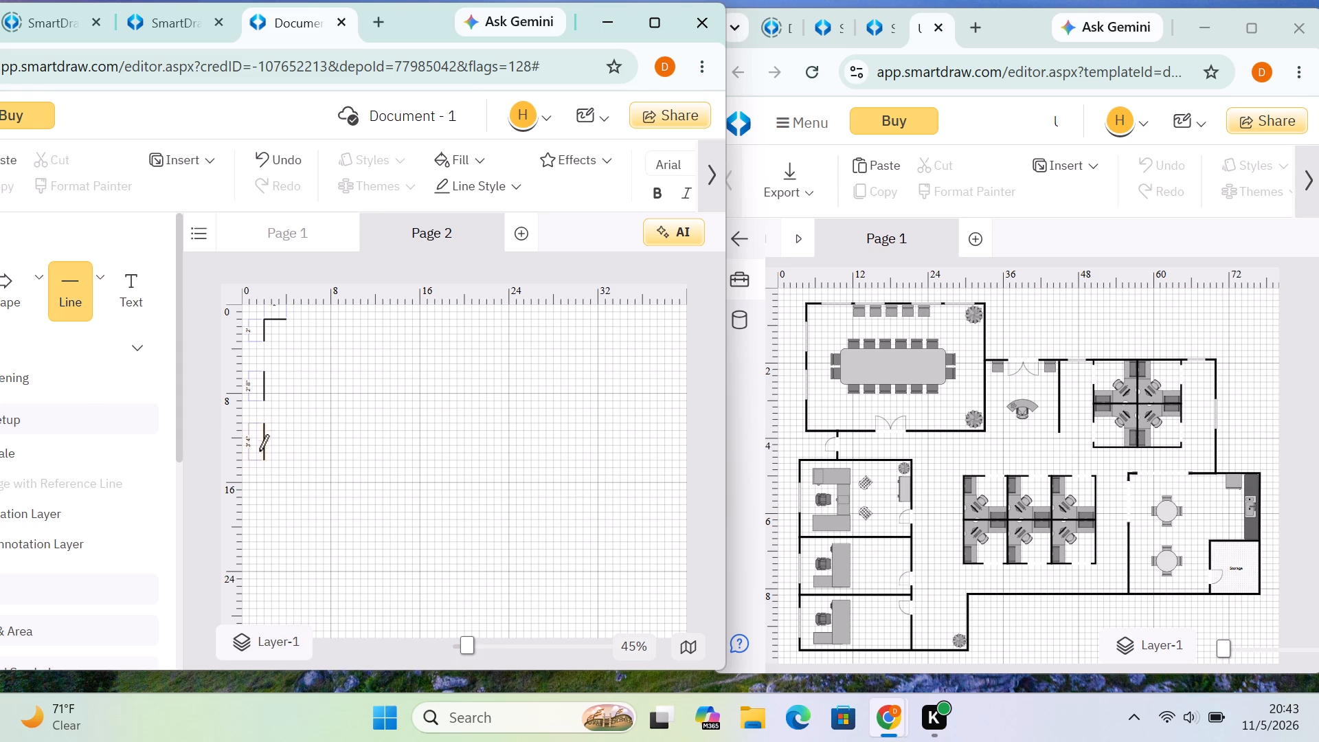
drag(264, 458, 307, 459)
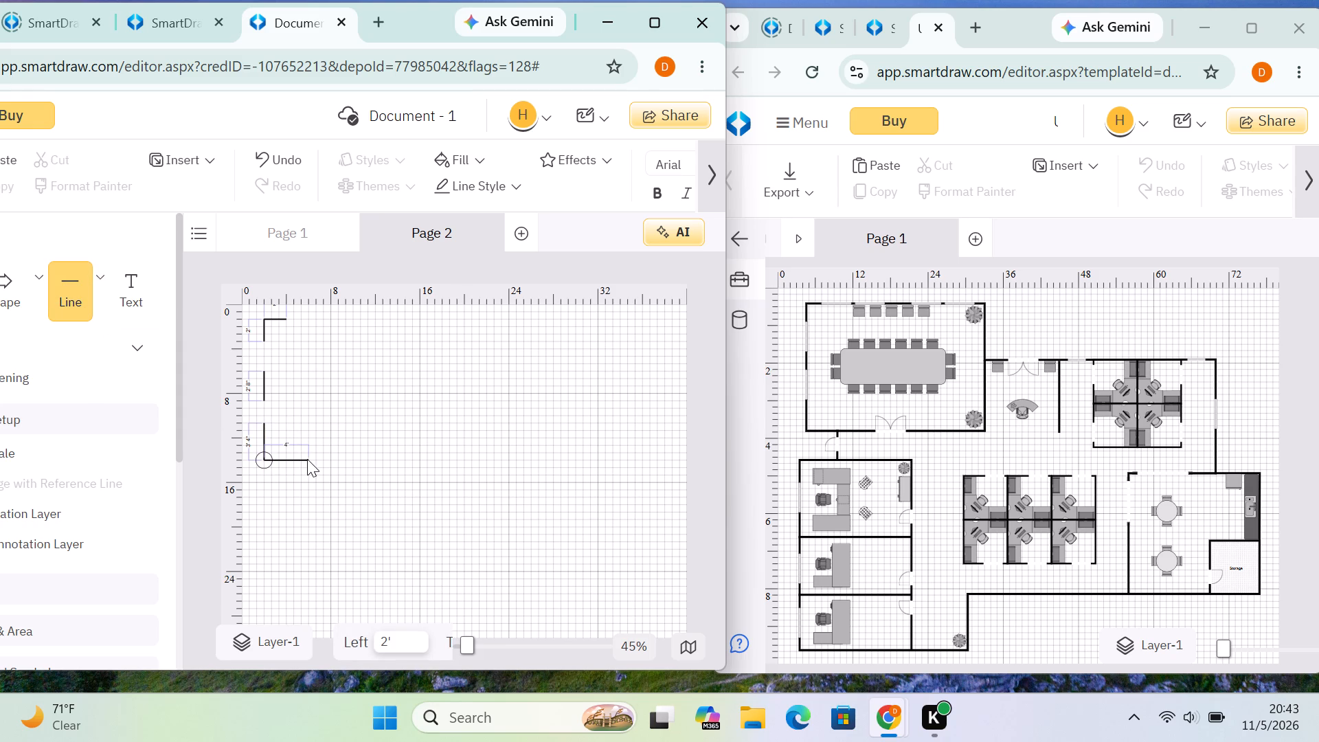
drag(307, 459, 349, 463)
drag(349, 463, 341, 462)
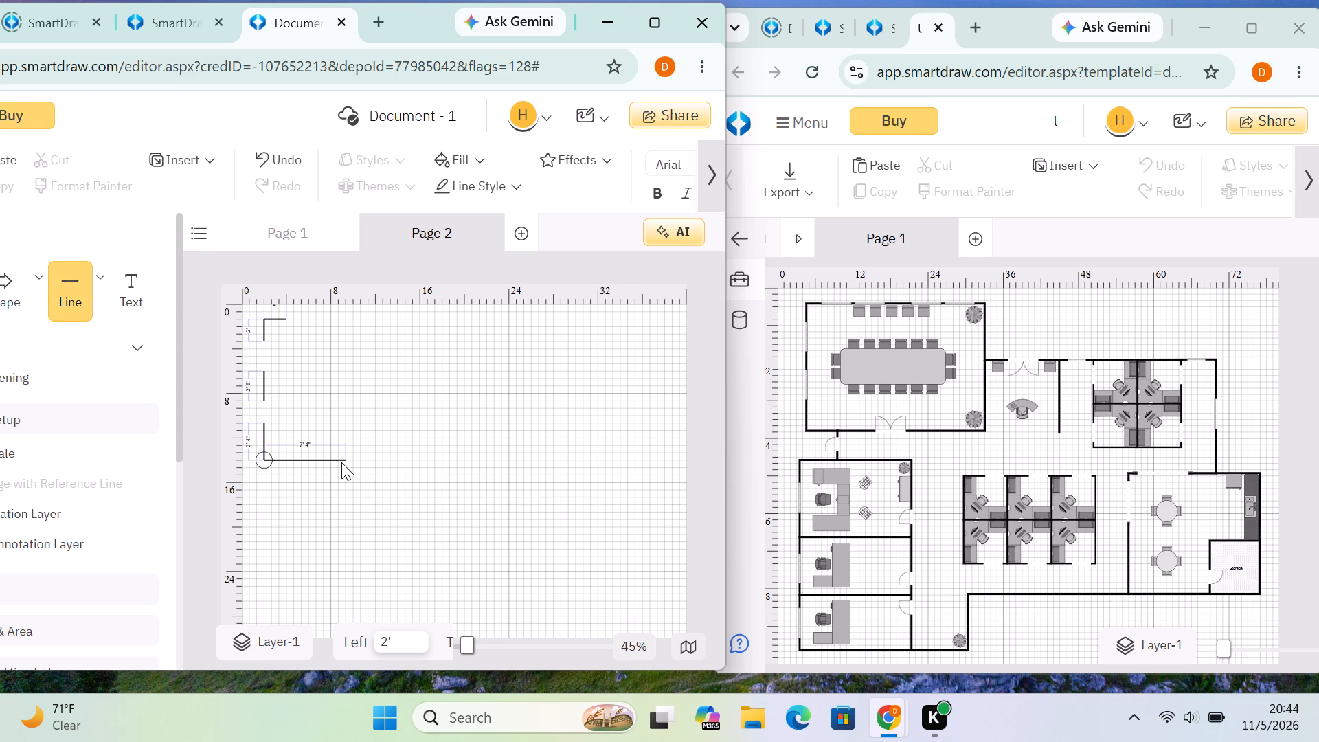
drag(341, 462, 341, 462)
click(374, 430)
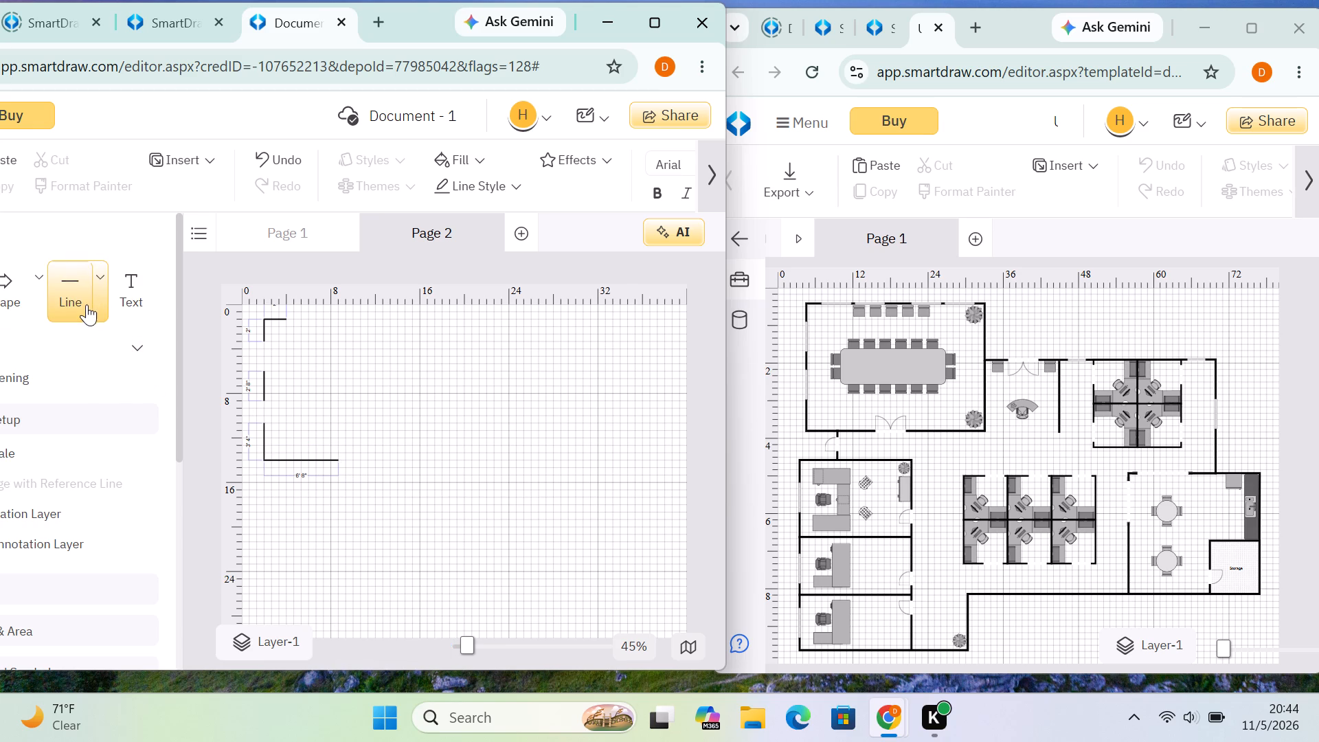
Draw a short vertical stub about 8" long down from the bottom horizontal line, 4' 8" from the page's left edge.
click(87, 304)
drag(292, 460, 294, 476)
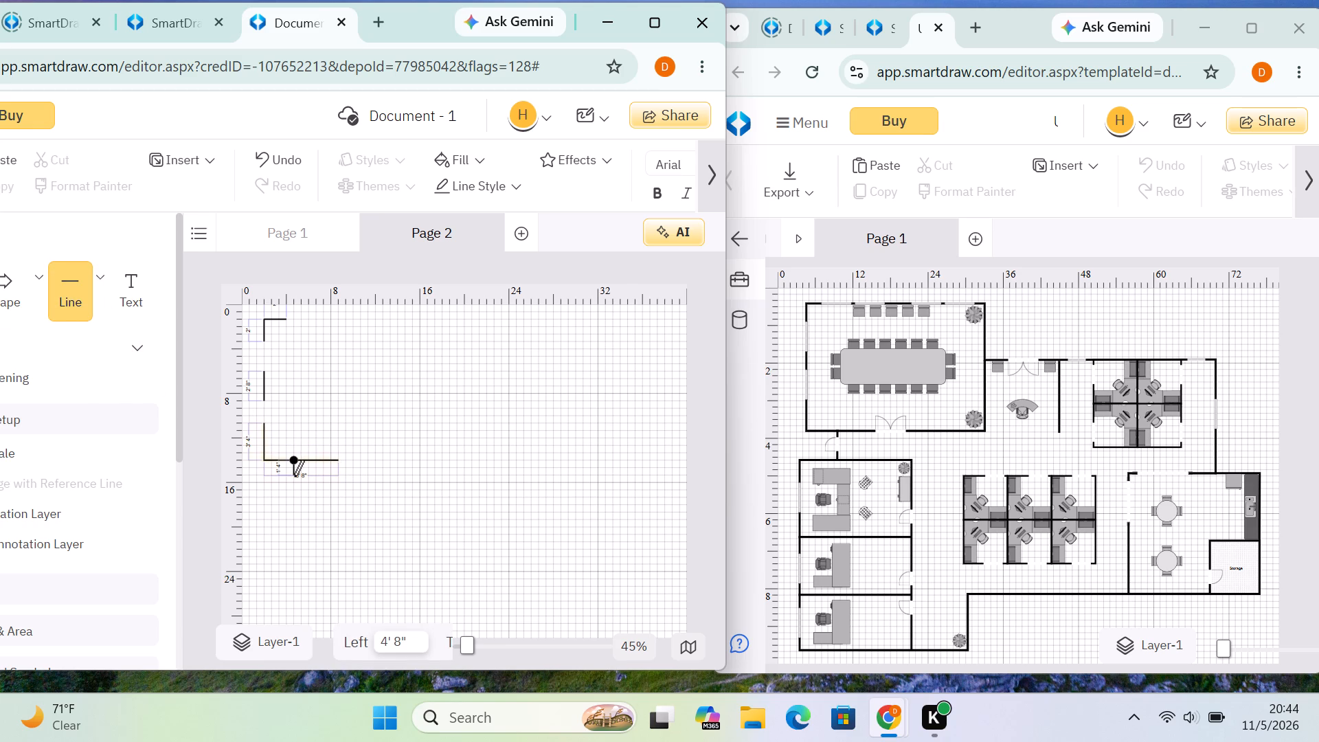
drag(294, 476, 292, 471)
drag(292, 471, 292, 469)
click(339, 395)
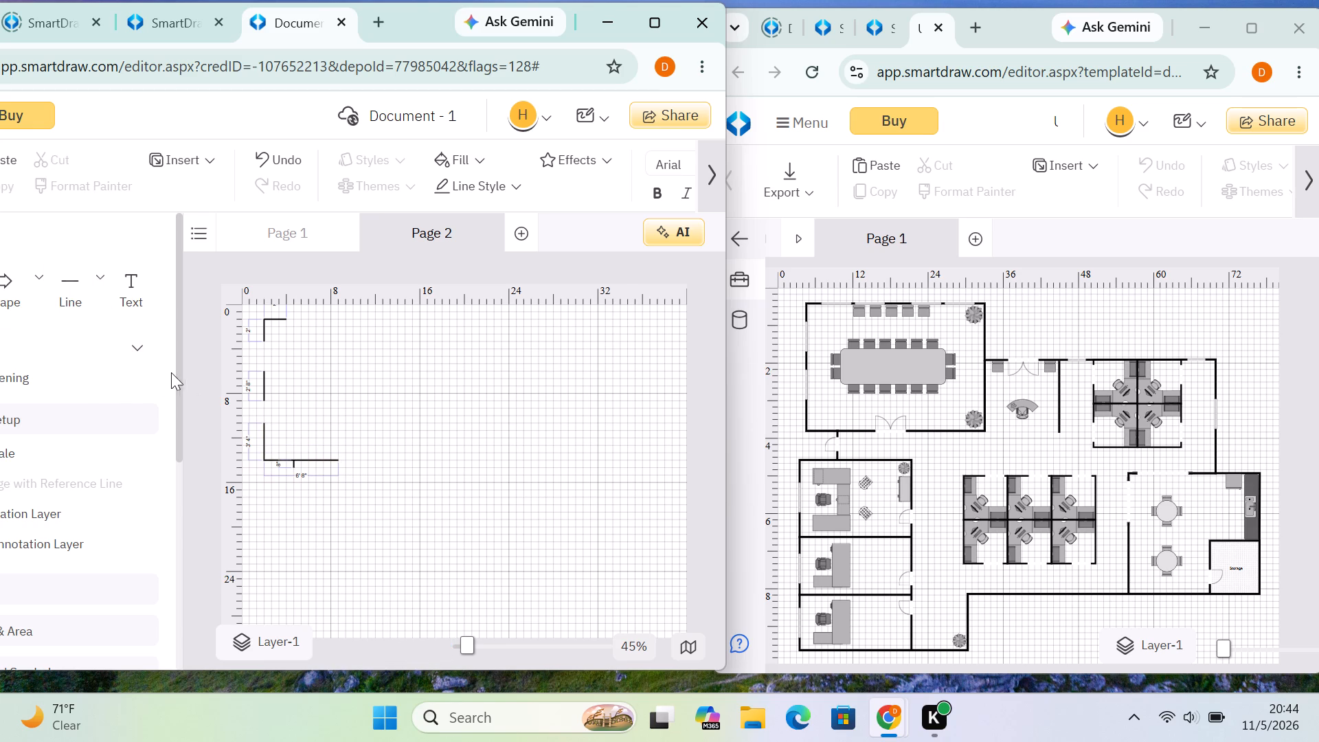
Draw a second short vertical stub about 8" long directly below the first, leaving a door gap between them.
click(87, 306)
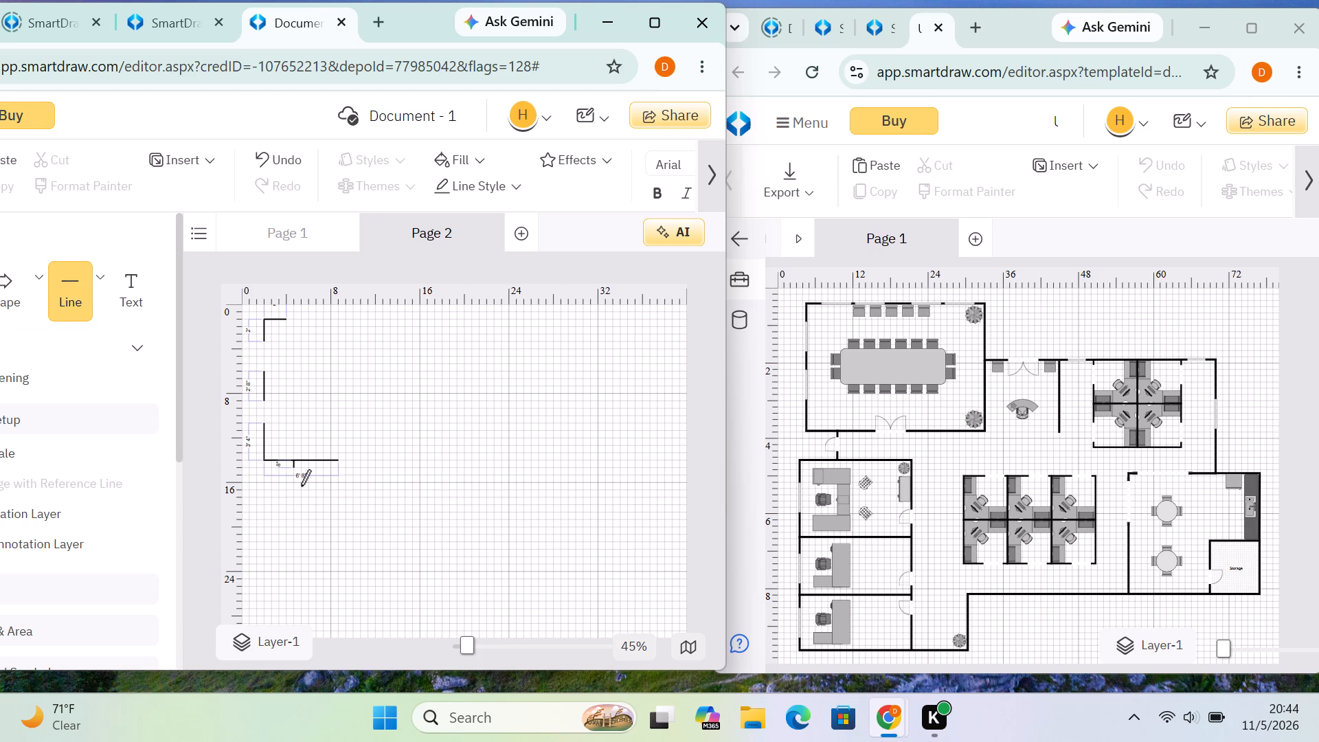
drag(295, 481, 295, 495)
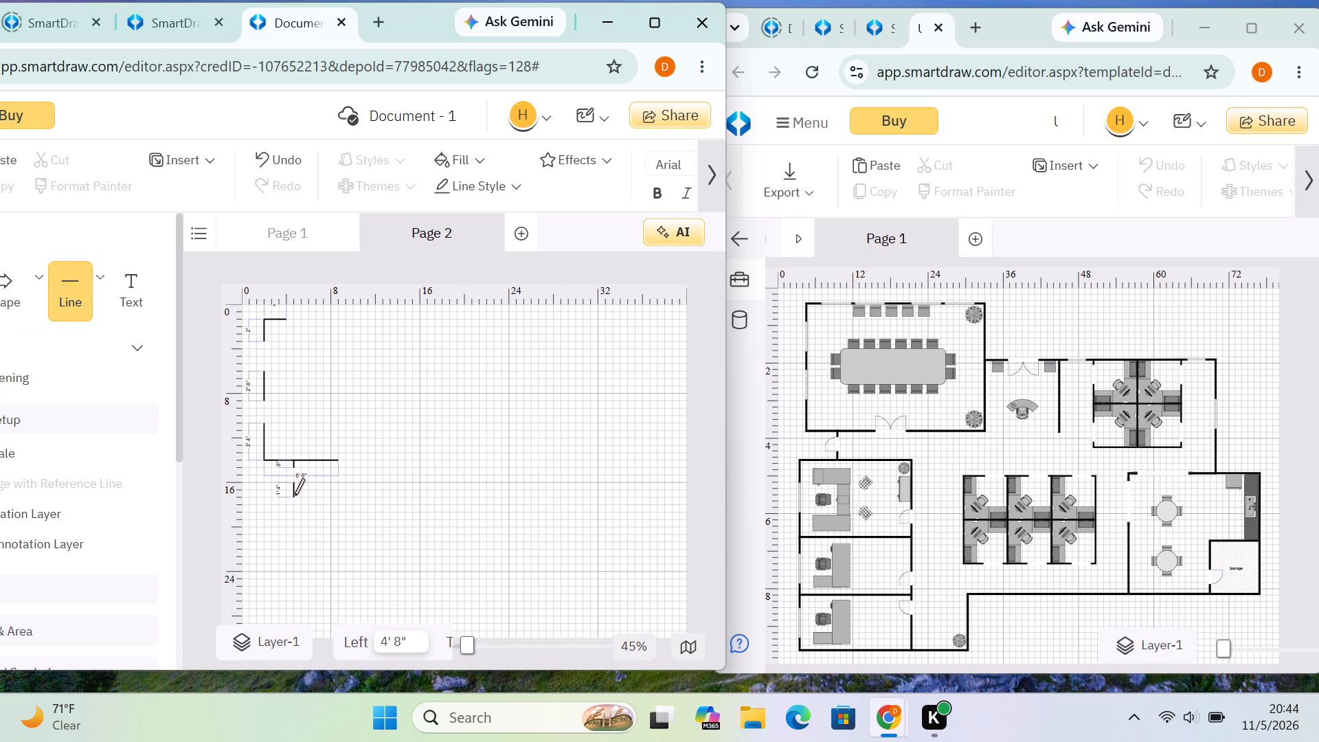
drag(295, 495, 293, 490)
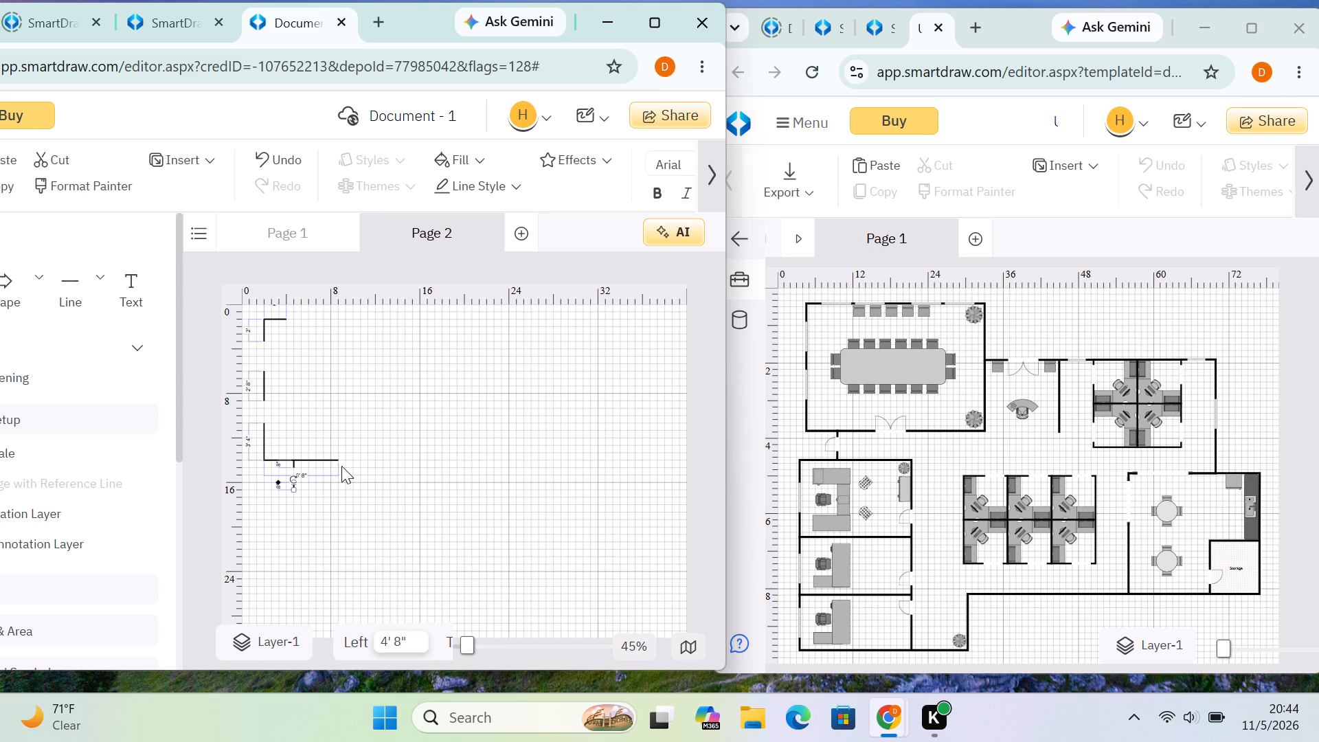
click(345, 466)
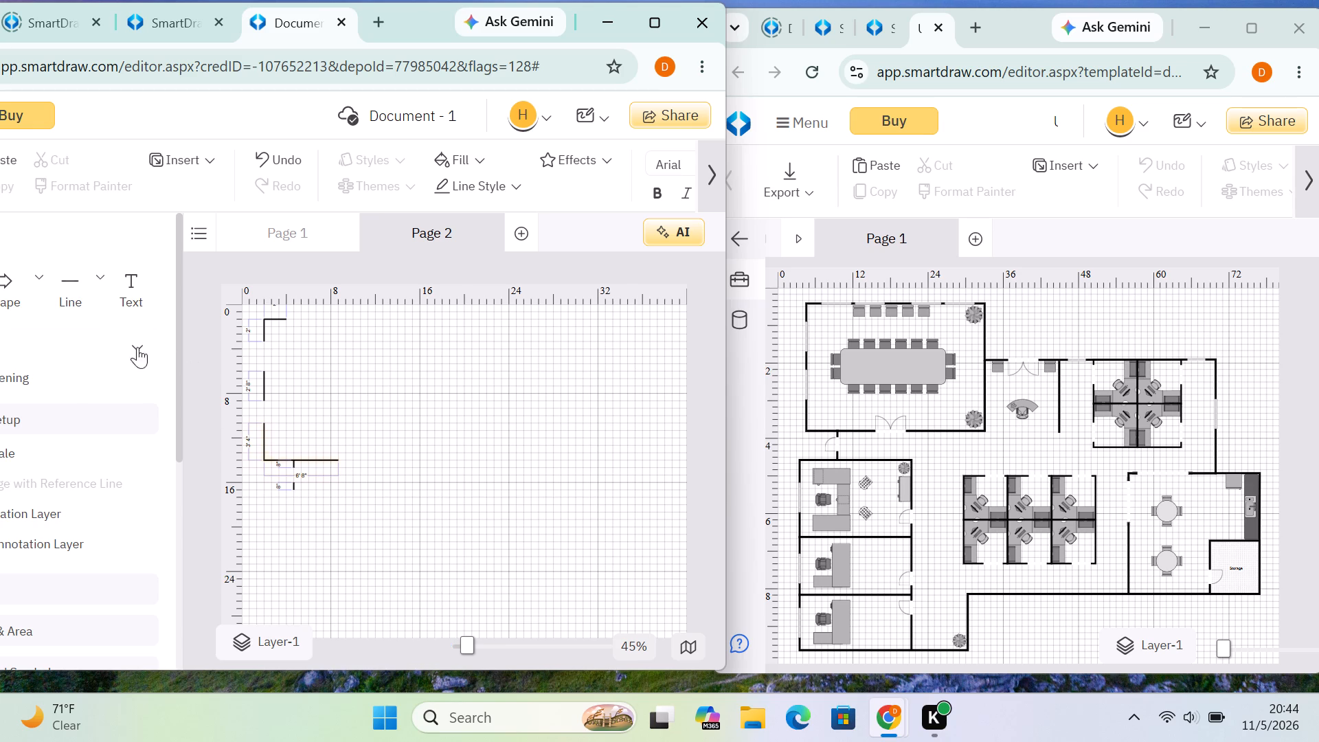
Draw a horizontal line about 10' 8" long through the lower stub's bottom end, starting 1' 4" from the page's left edge.
click(65, 312)
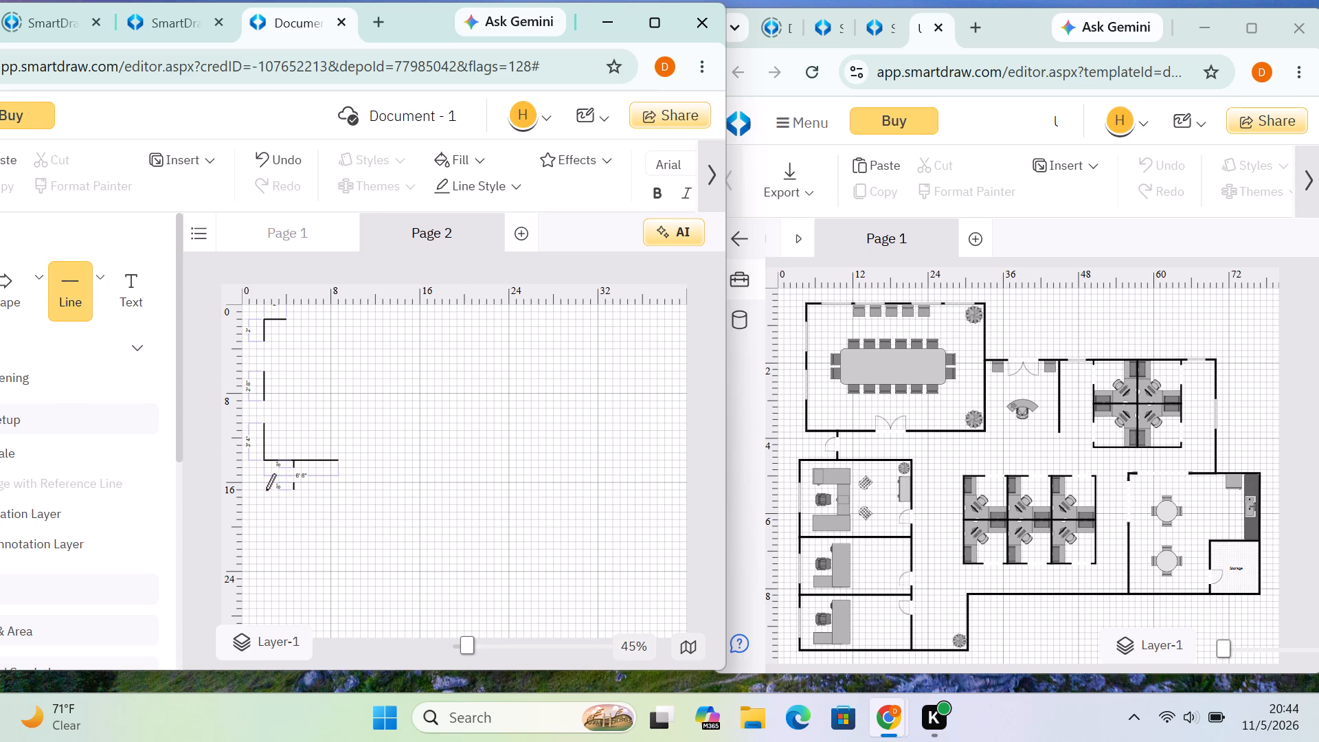
drag(260, 490, 351, 489)
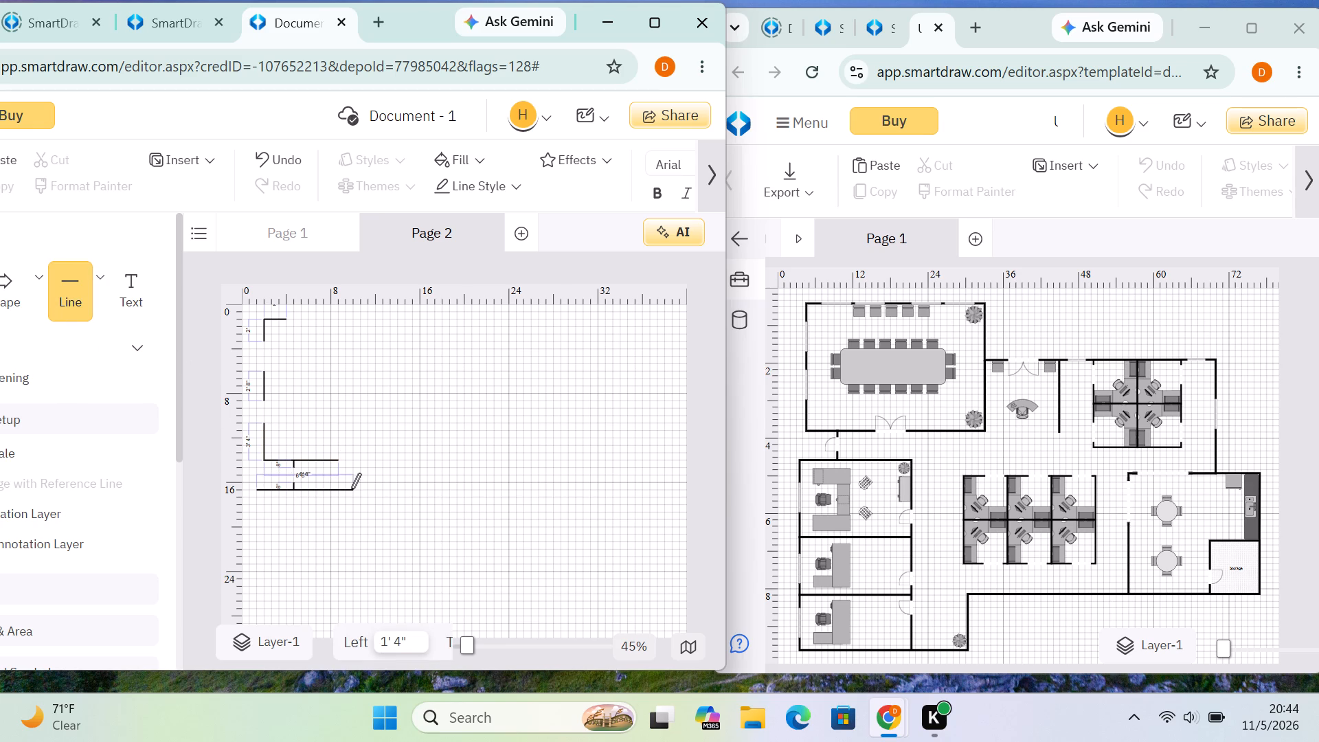
drag(351, 489, 348, 489)
drag(348, 489, 378, 487)
click(431, 401)
Draw a vertical line about 2' long down from the lower horizontal line's left end, adjusting their shared corner so the horizontal line is about 10' long.
click(59, 300)
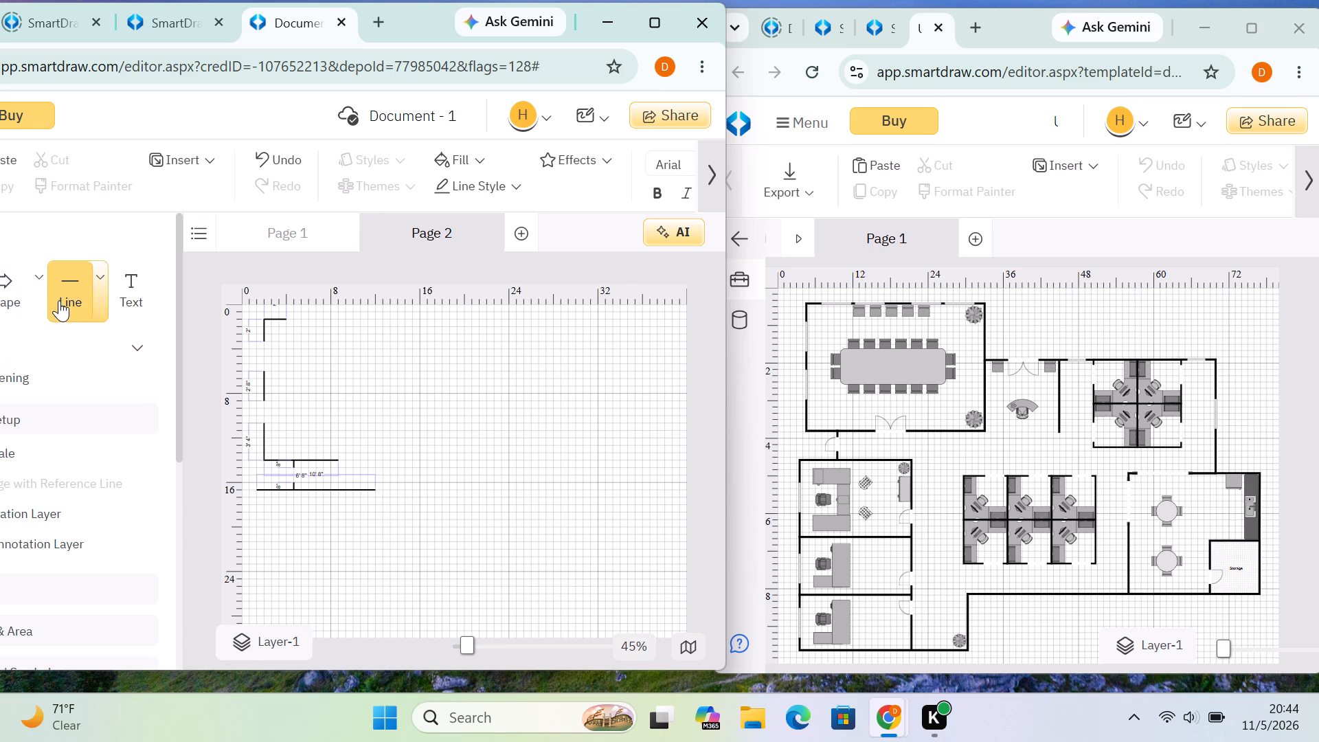
drag(260, 487, 266, 508)
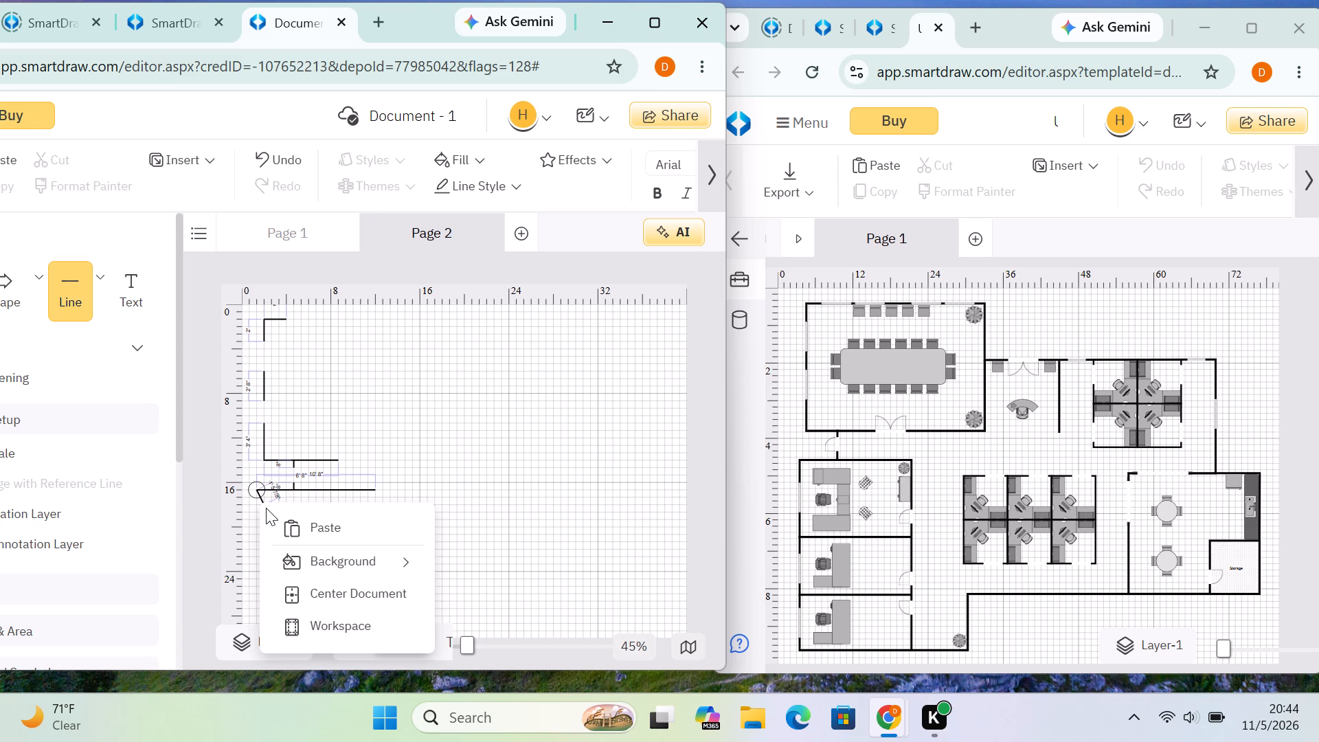
drag(266, 508, 260, 509)
click(257, 489)
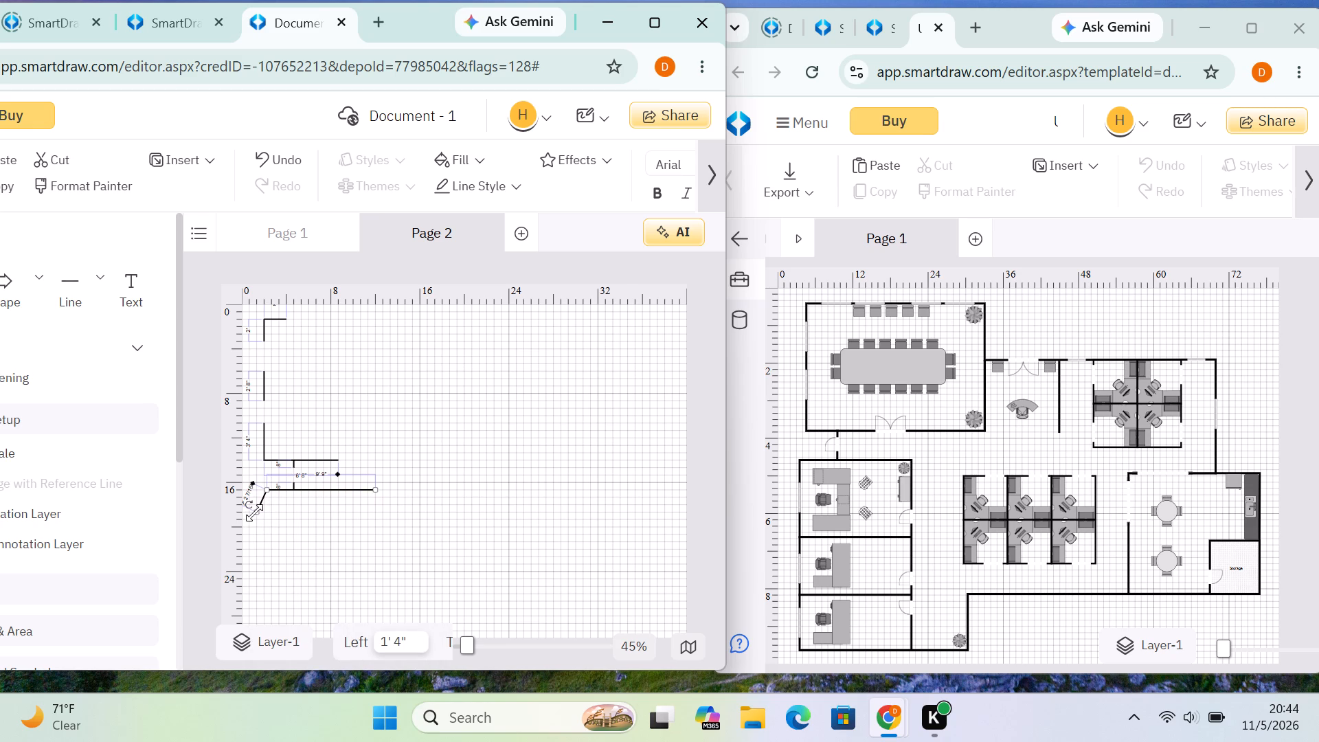
drag(255, 512, 267, 513)
click(288, 506)
click(265, 493)
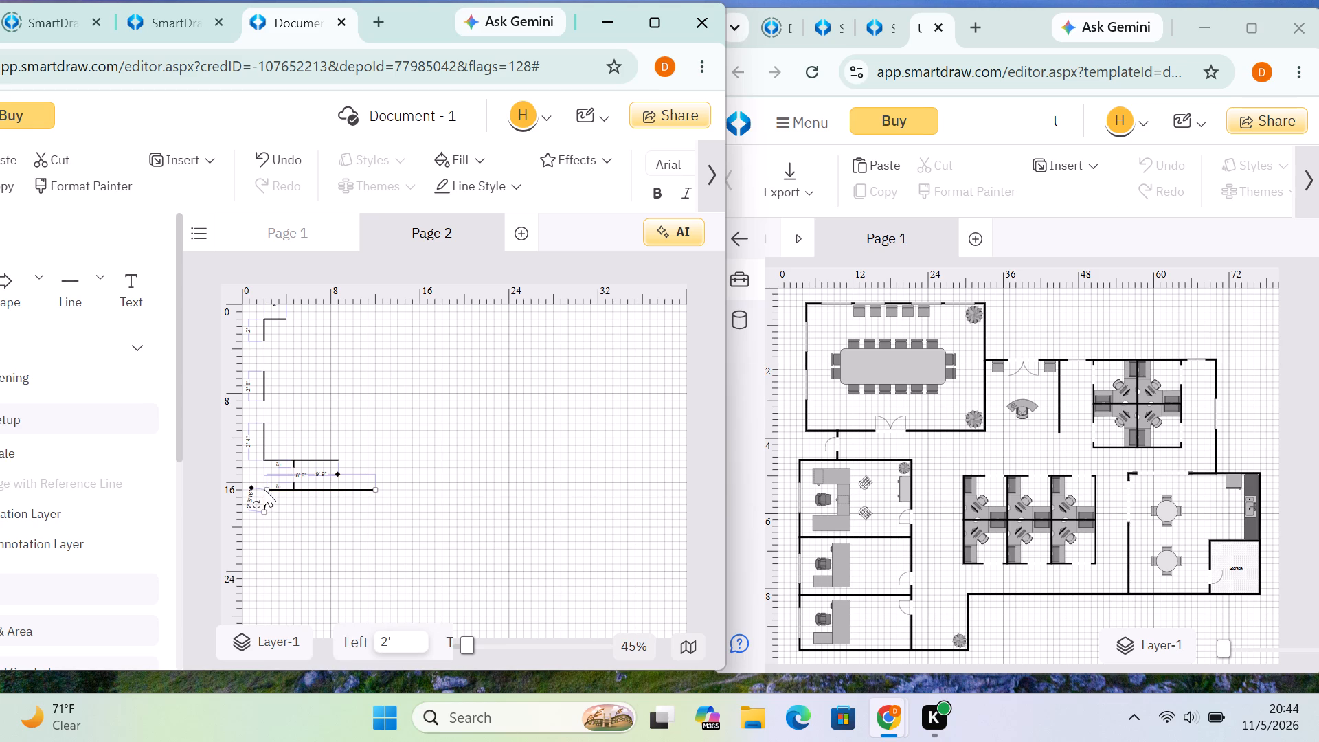
click(265, 489)
click(289, 513)
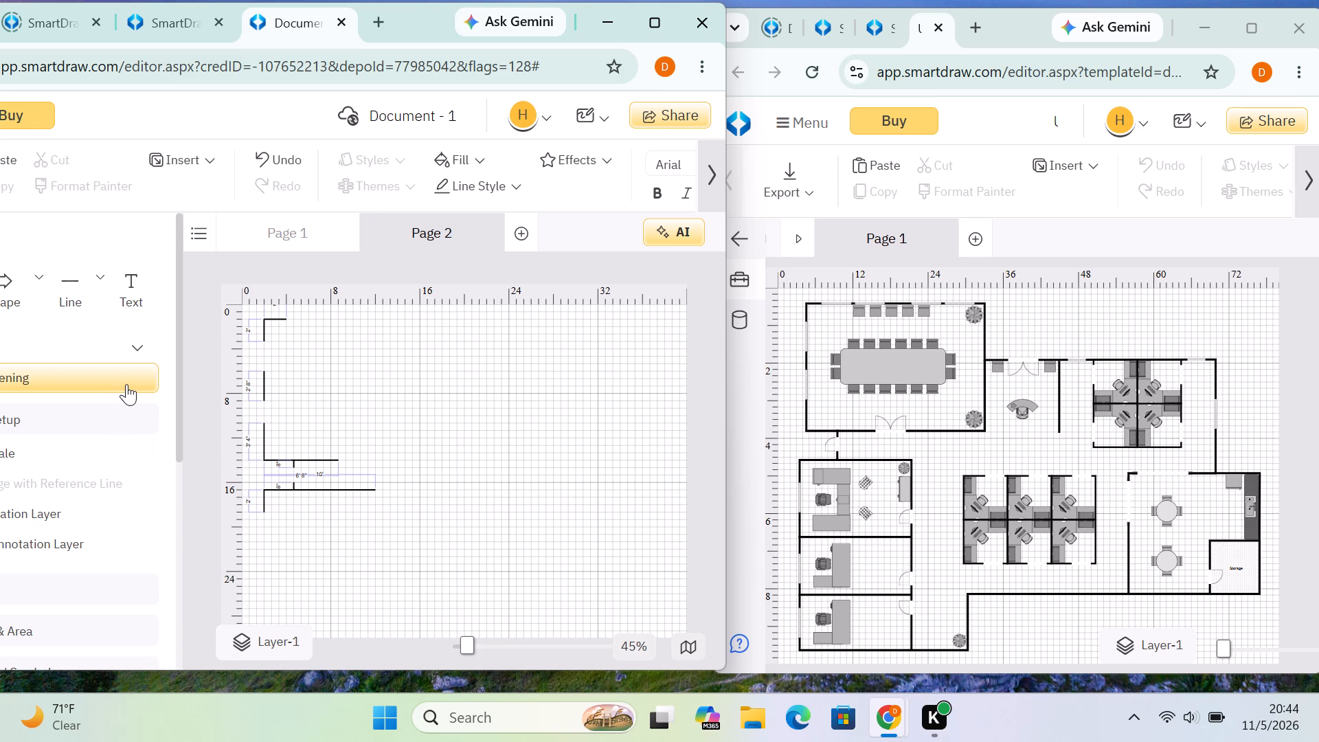
Draw a horizontal line about 6' 8" long level with the upper room's bottom wall, starting 12' from the left edge after a gap.
scroll(305, 395, down, 2)
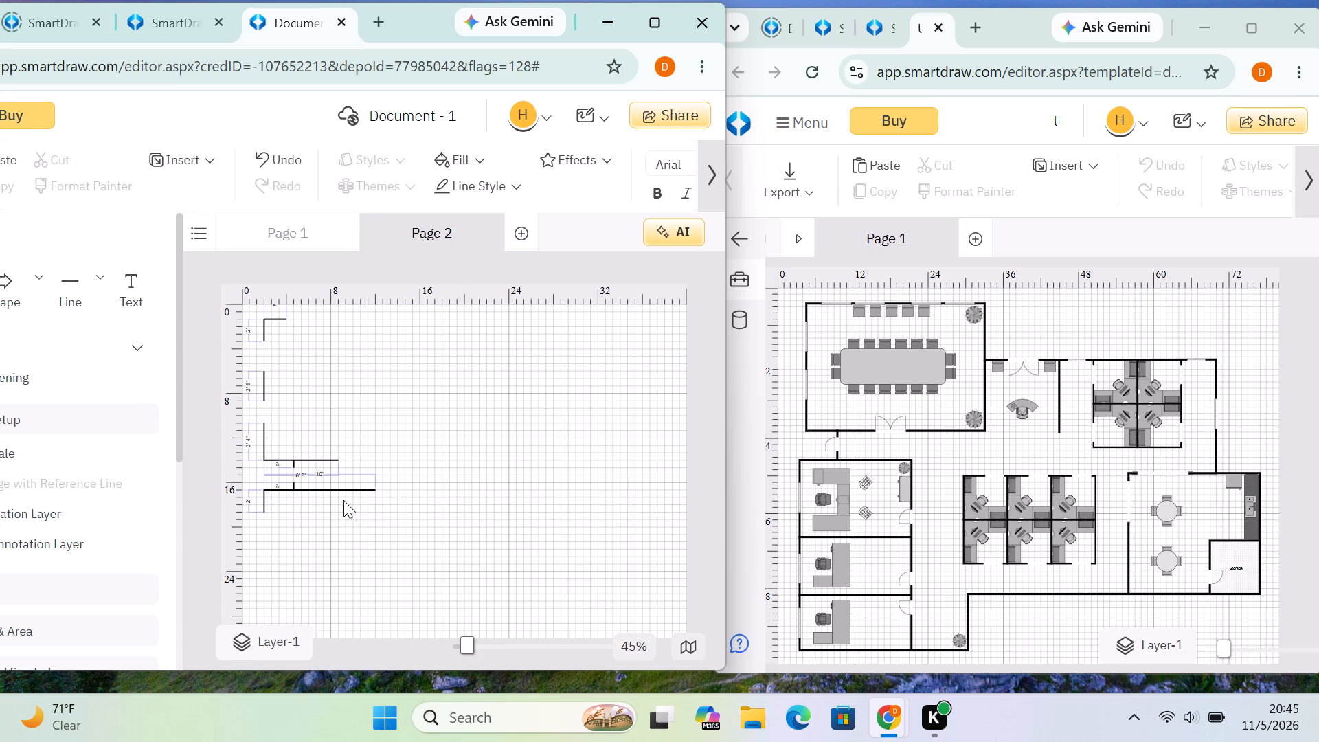
click(66, 269)
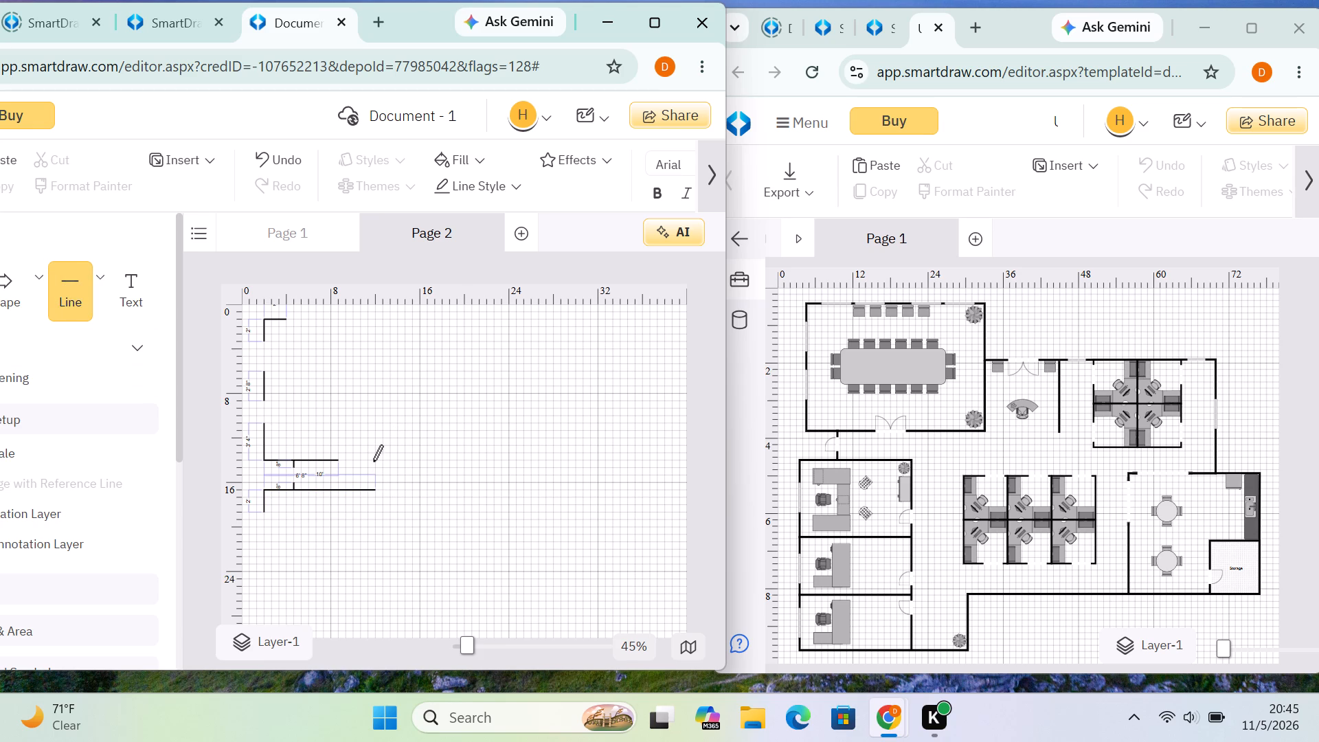
drag(377, 458, 391, 456)
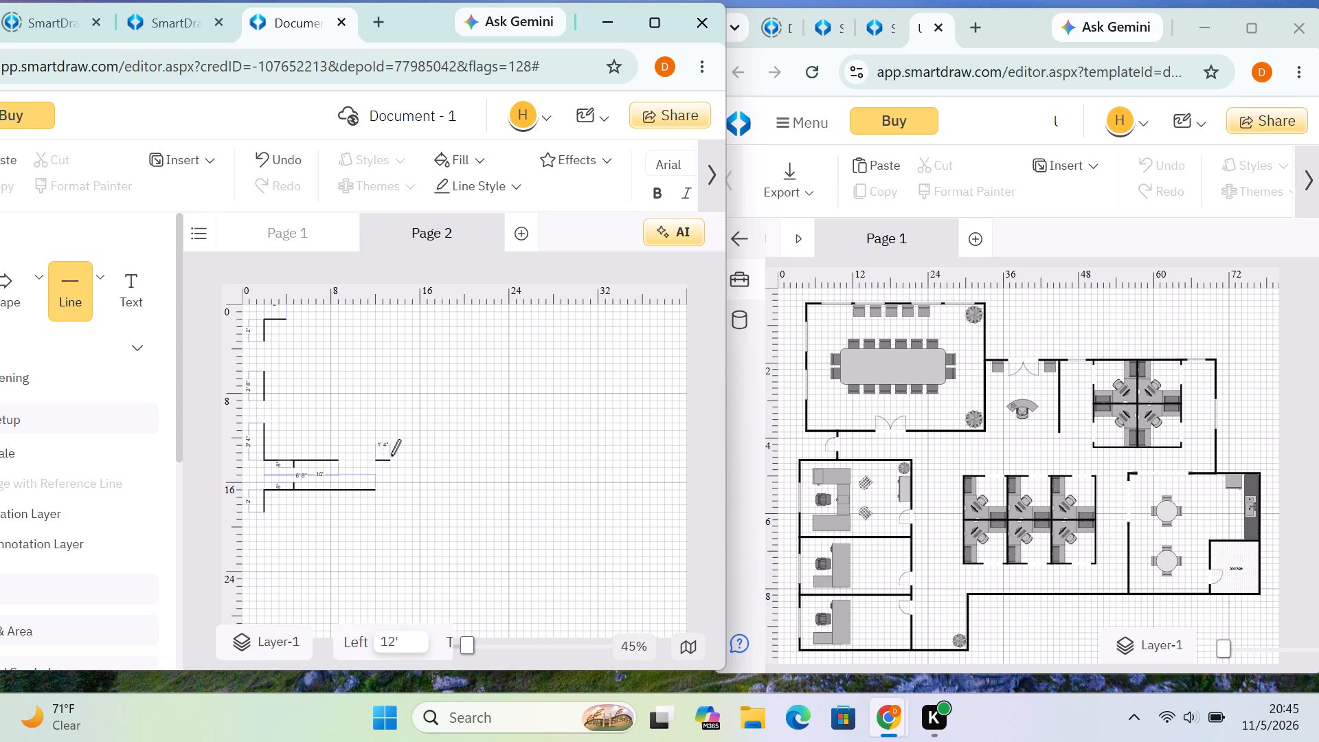
drag(391, 456, 436, 458)
drag(436, 458, 447, 457)
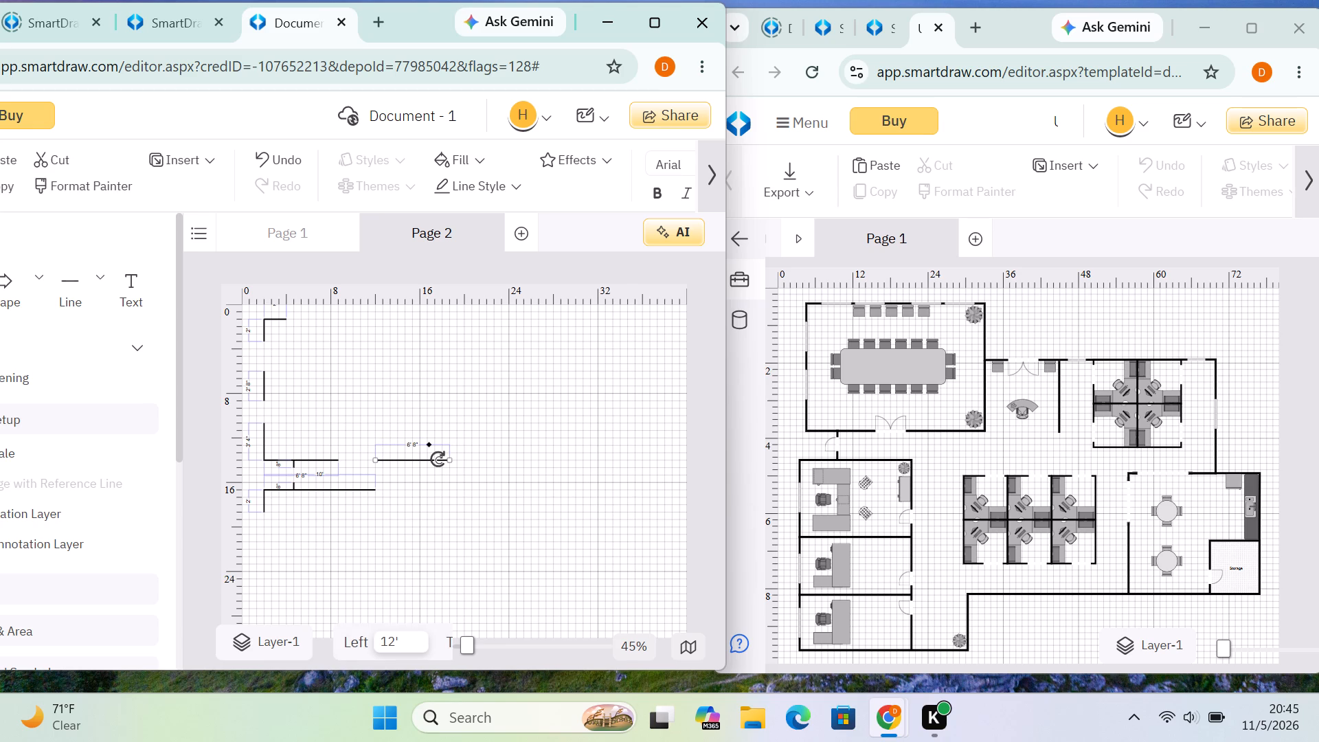
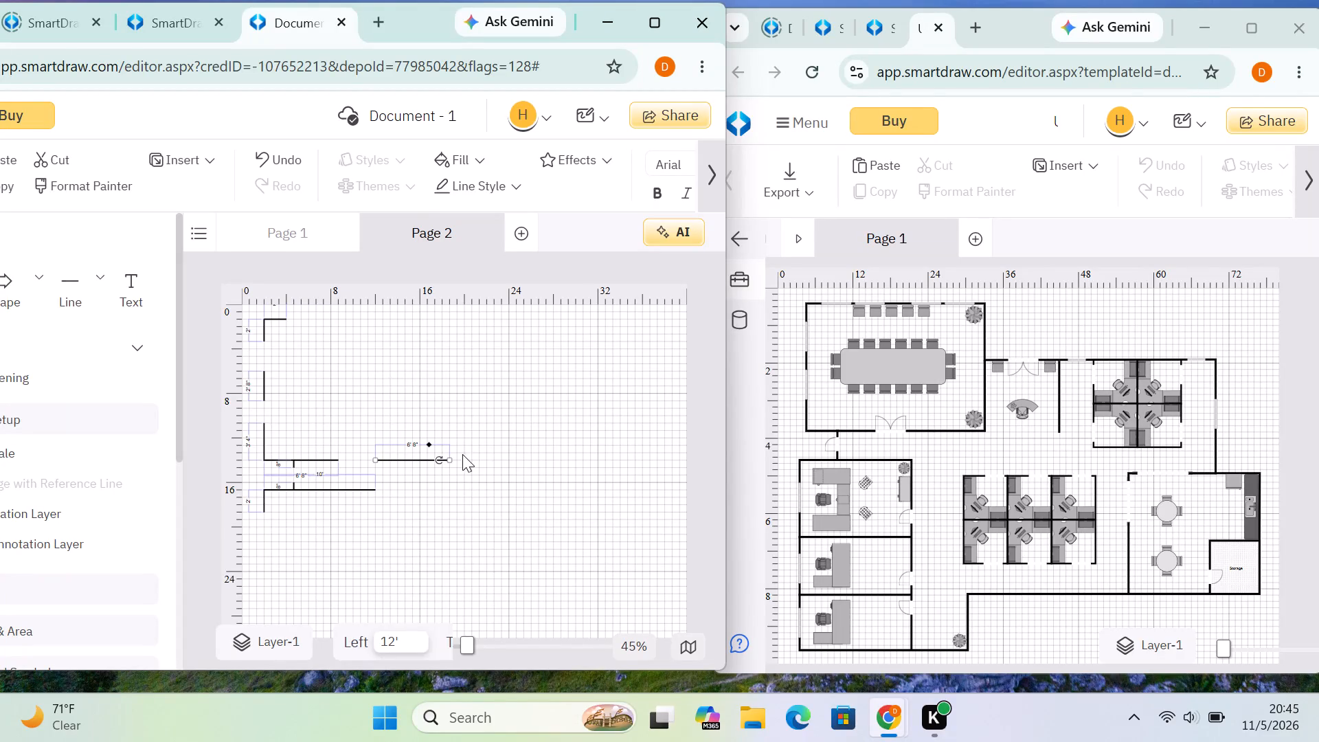
Draw a vertical line about 12' 8" long up from the outer end of the 6' 8" bottom wall line.
click(487, 434)
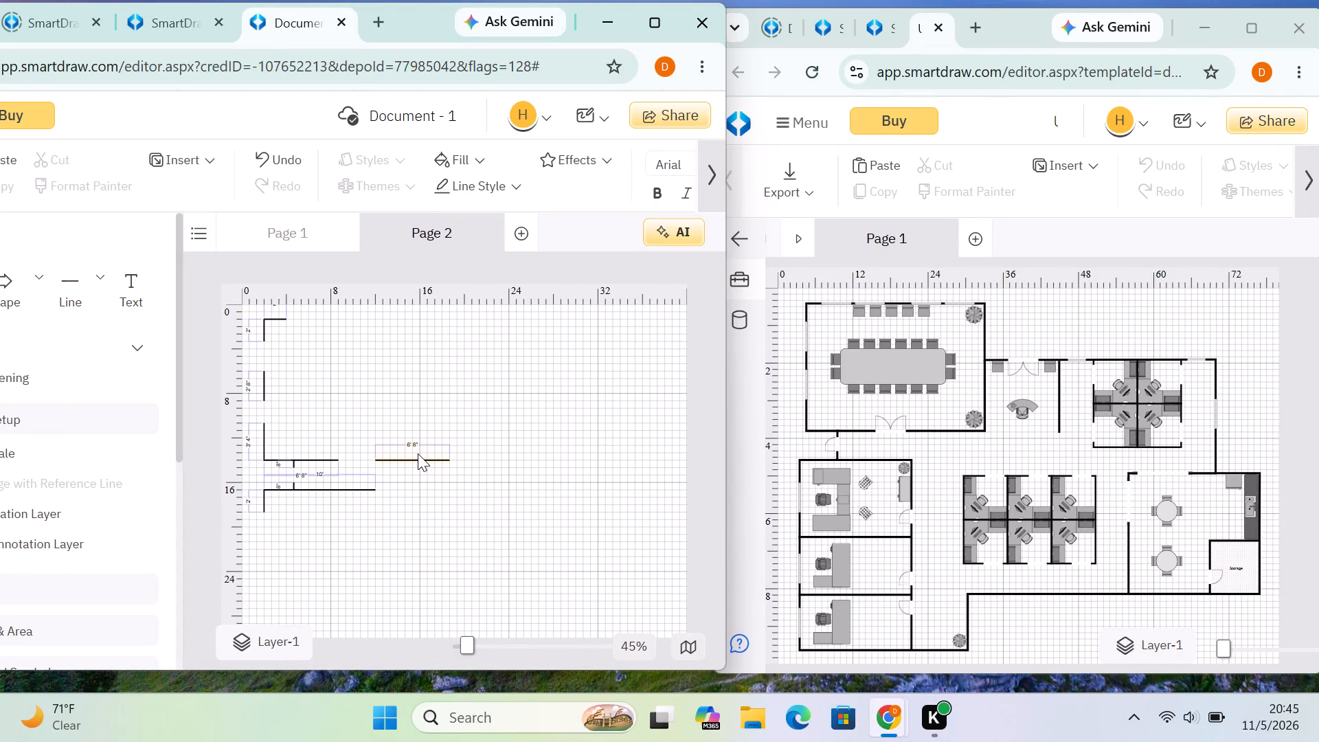
click(67, 271)
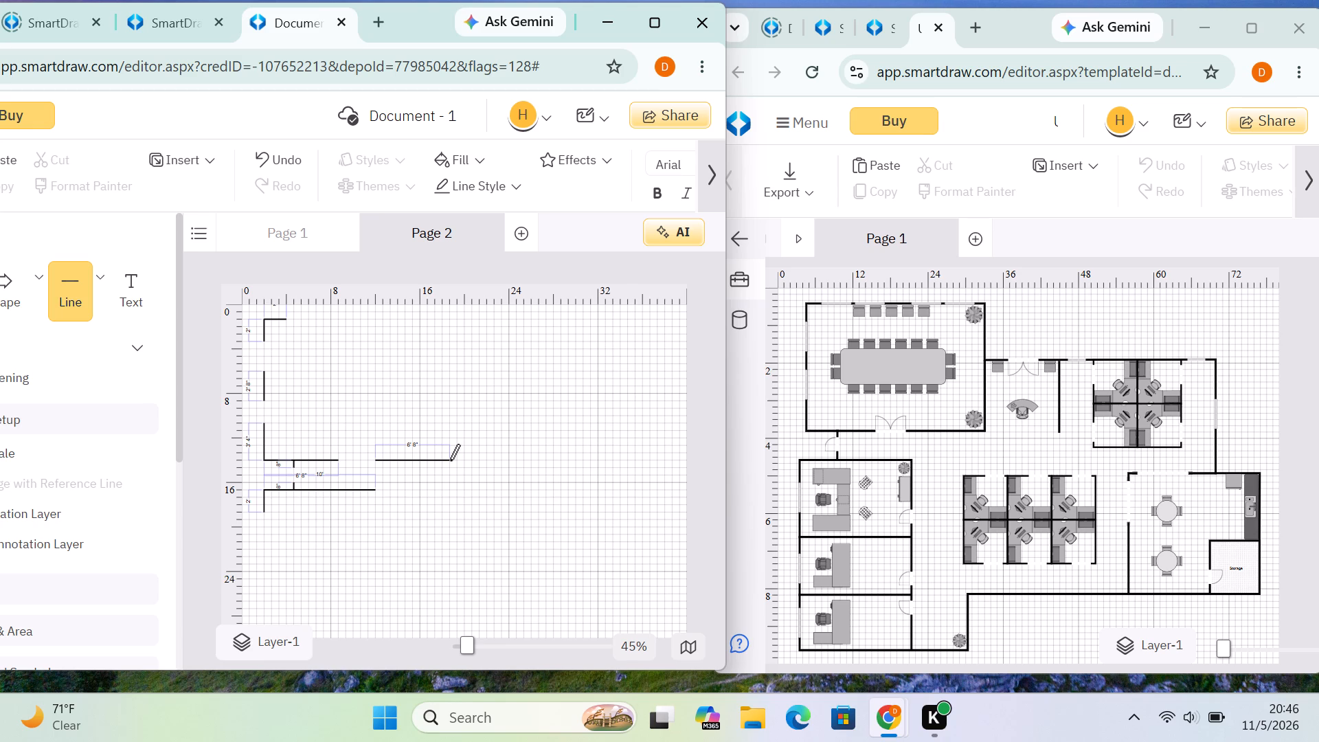
drag(450, 460, 447, 325)
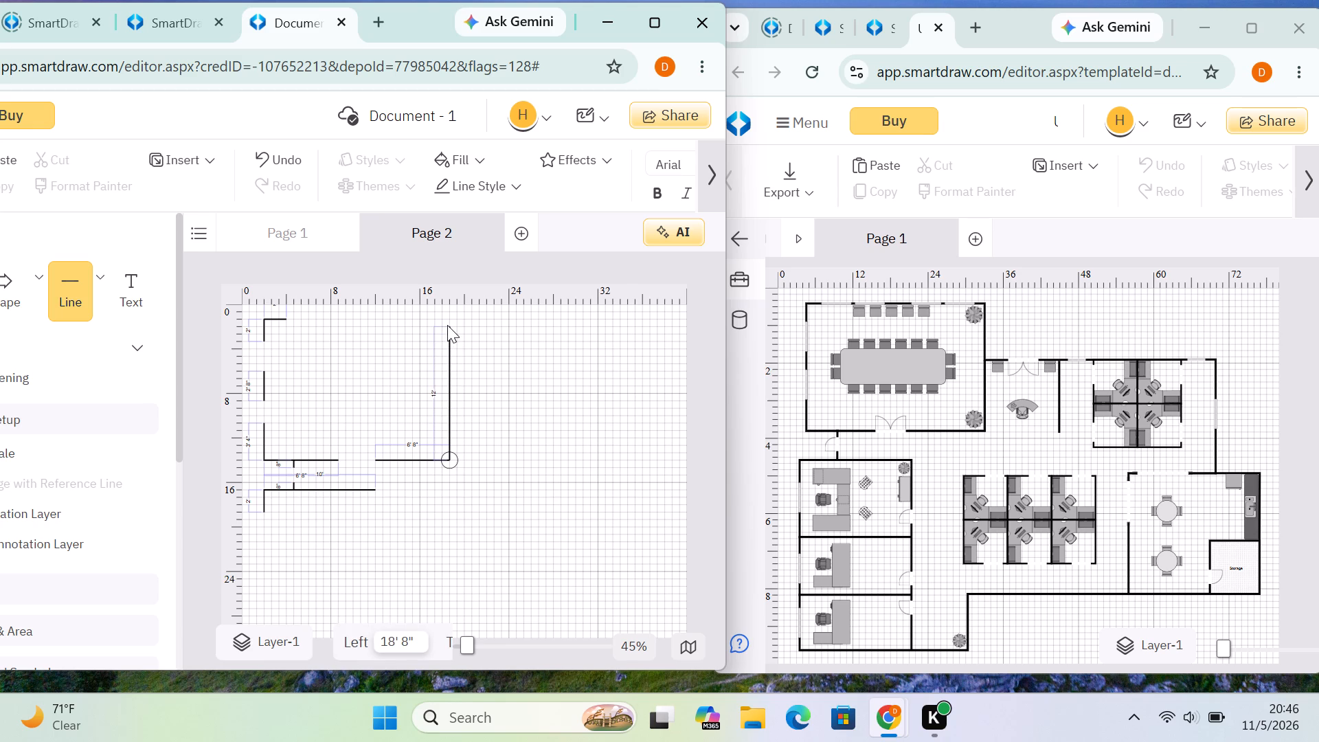
drag(447, 325, 447, 320)
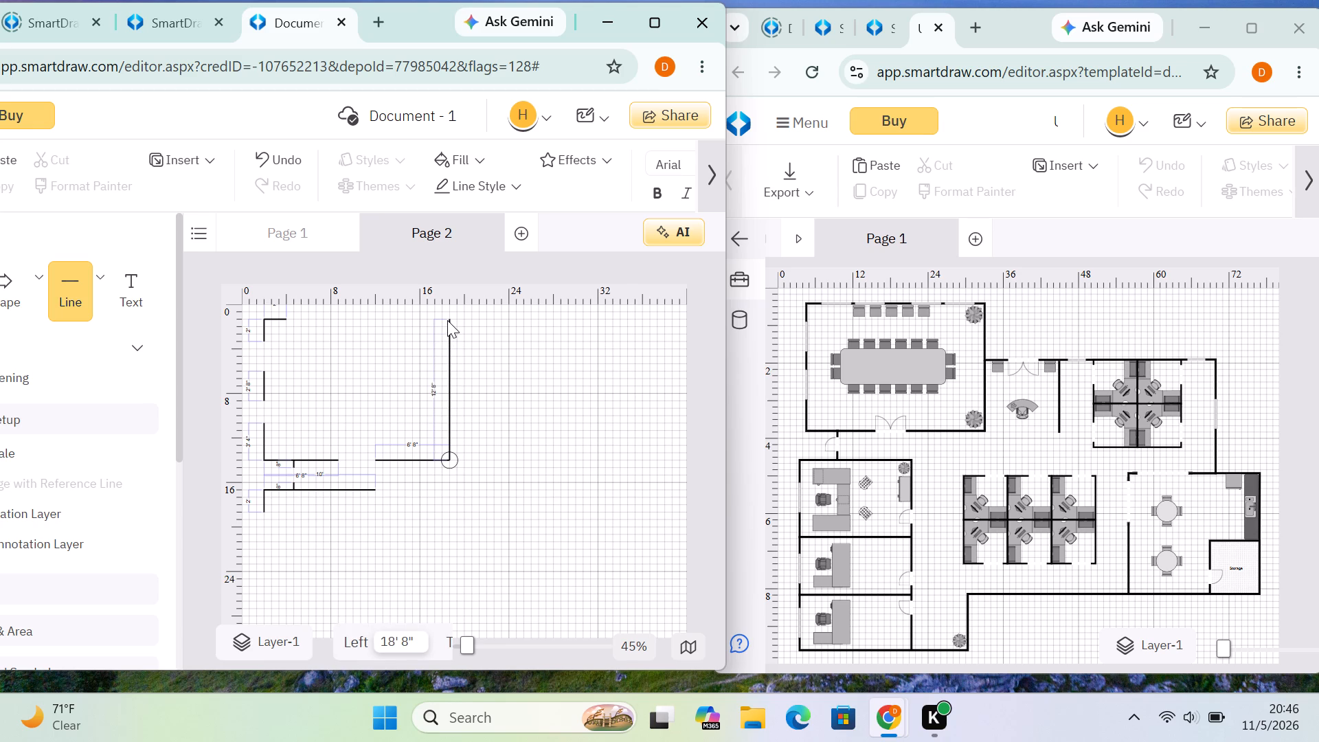
drag(447, 320, 448, 318)
click(462, 316)
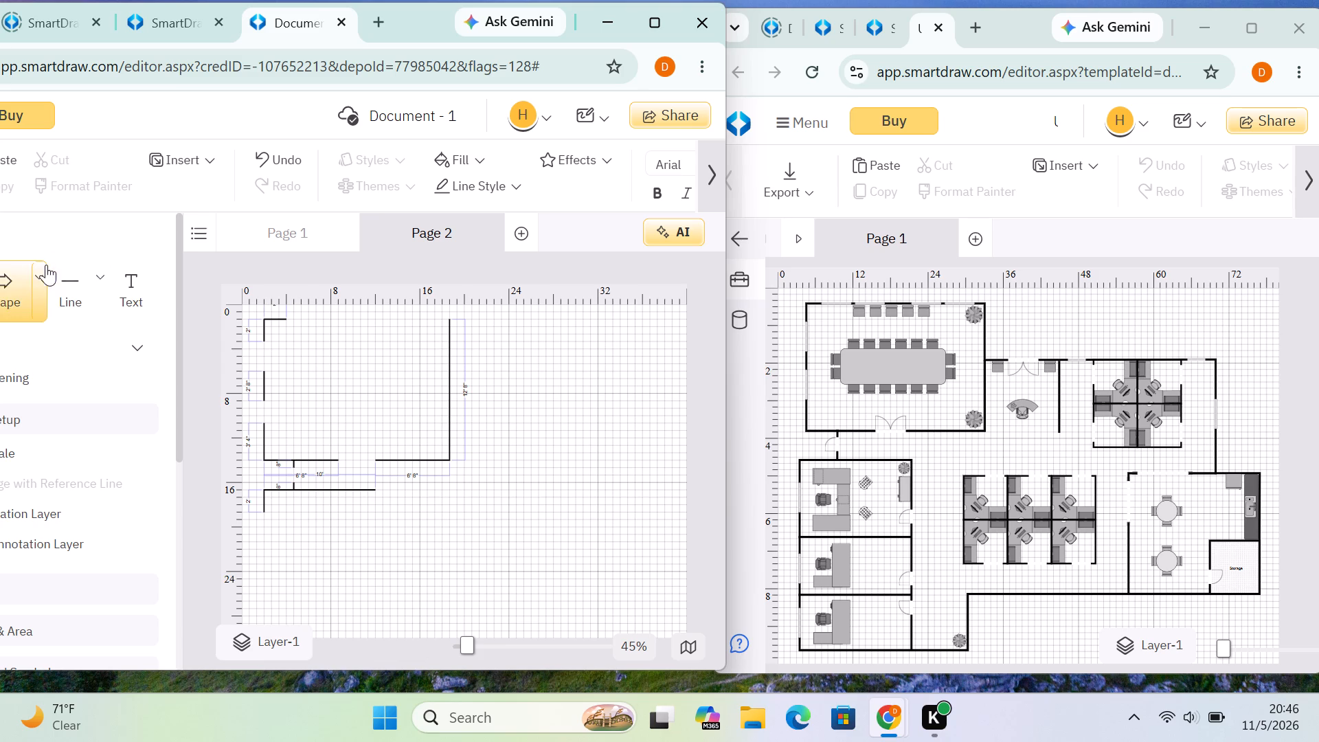
Draw a short horizontal line from the new vertical wall's top end back toward the upper room's top-left corner.
click(63, 271)
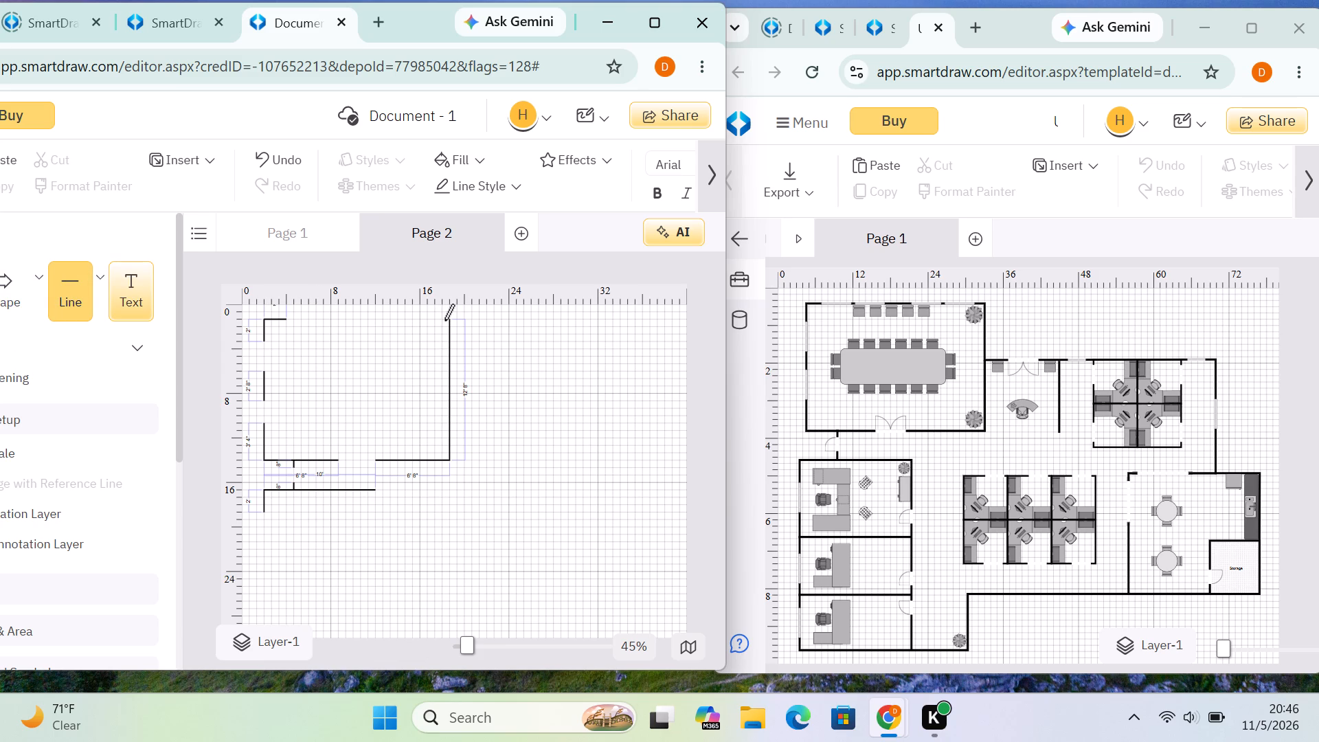
drag(447, 320, 438, 320)
click(555, 326)
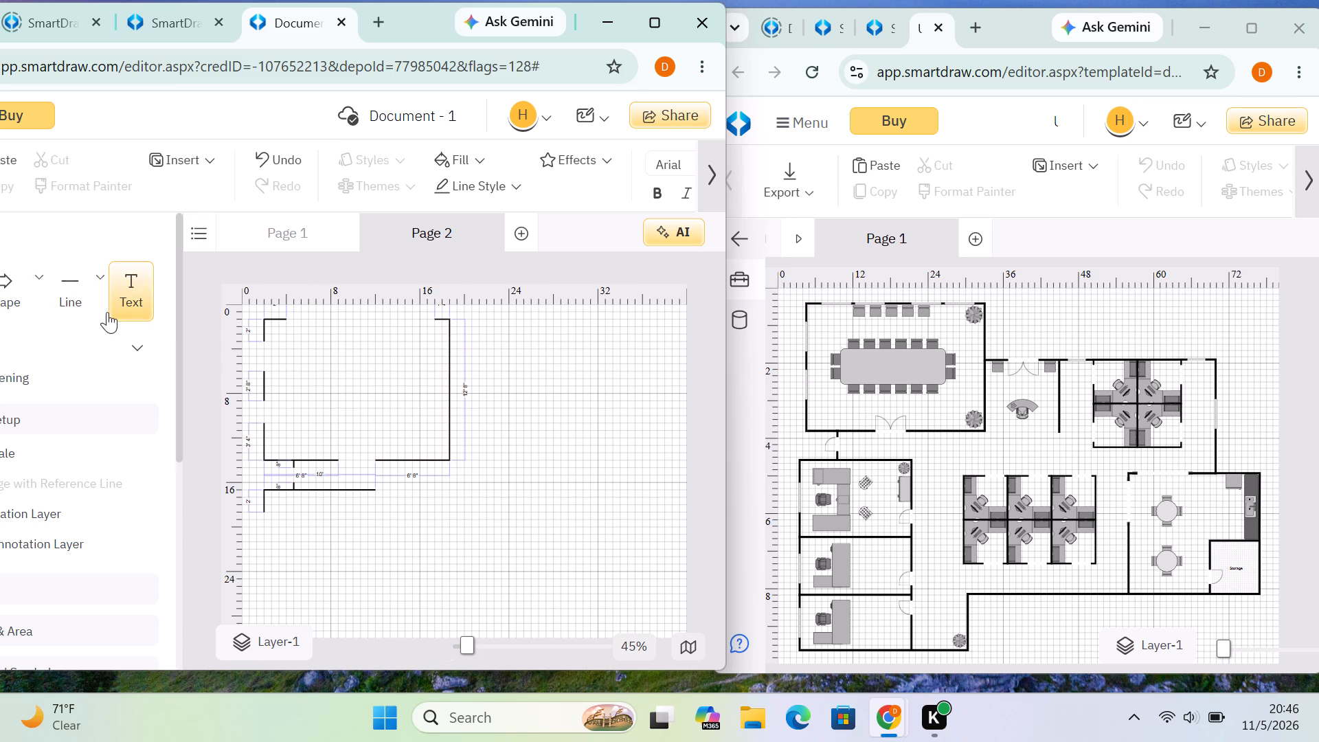
Draw three separate segments along the upper room's top wall: two short ones flanking a longer one starting 9' 4" from the left edge.
click(54, 277)
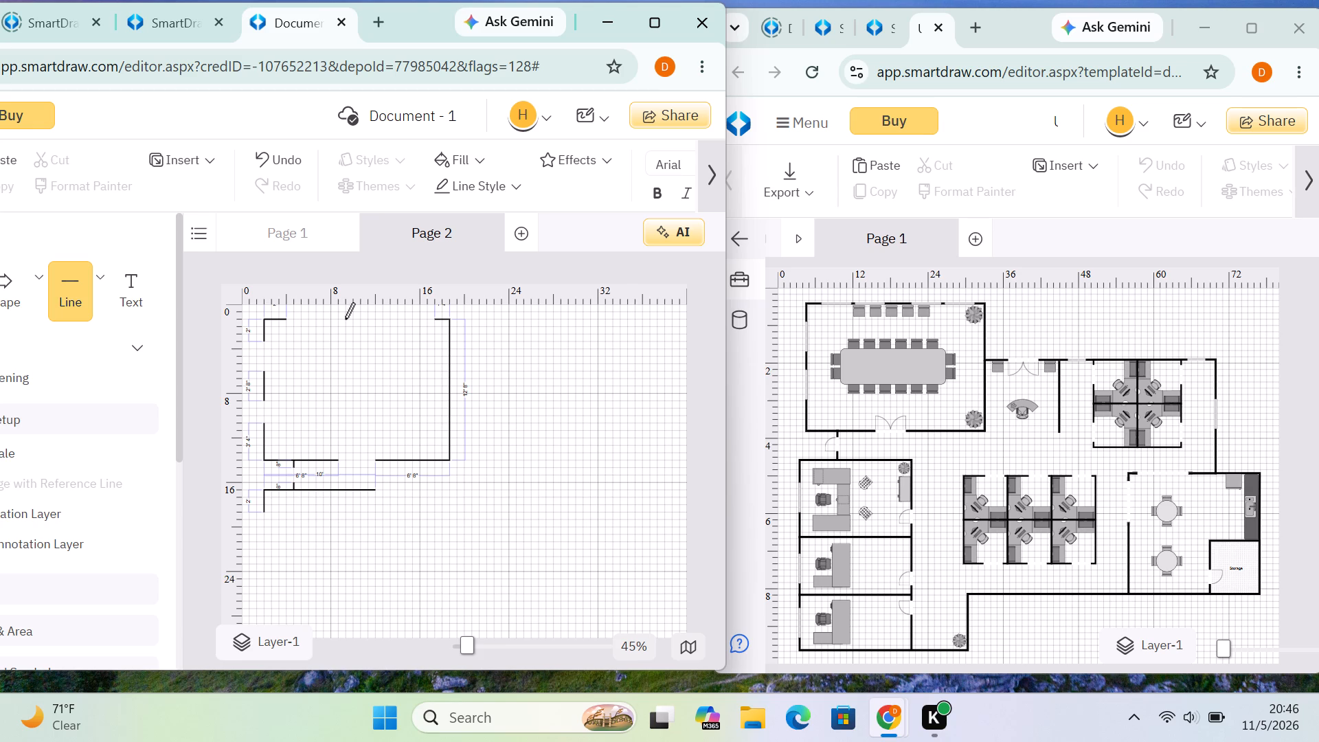
drag(317, 317, 324, 317)
click(332, 324)
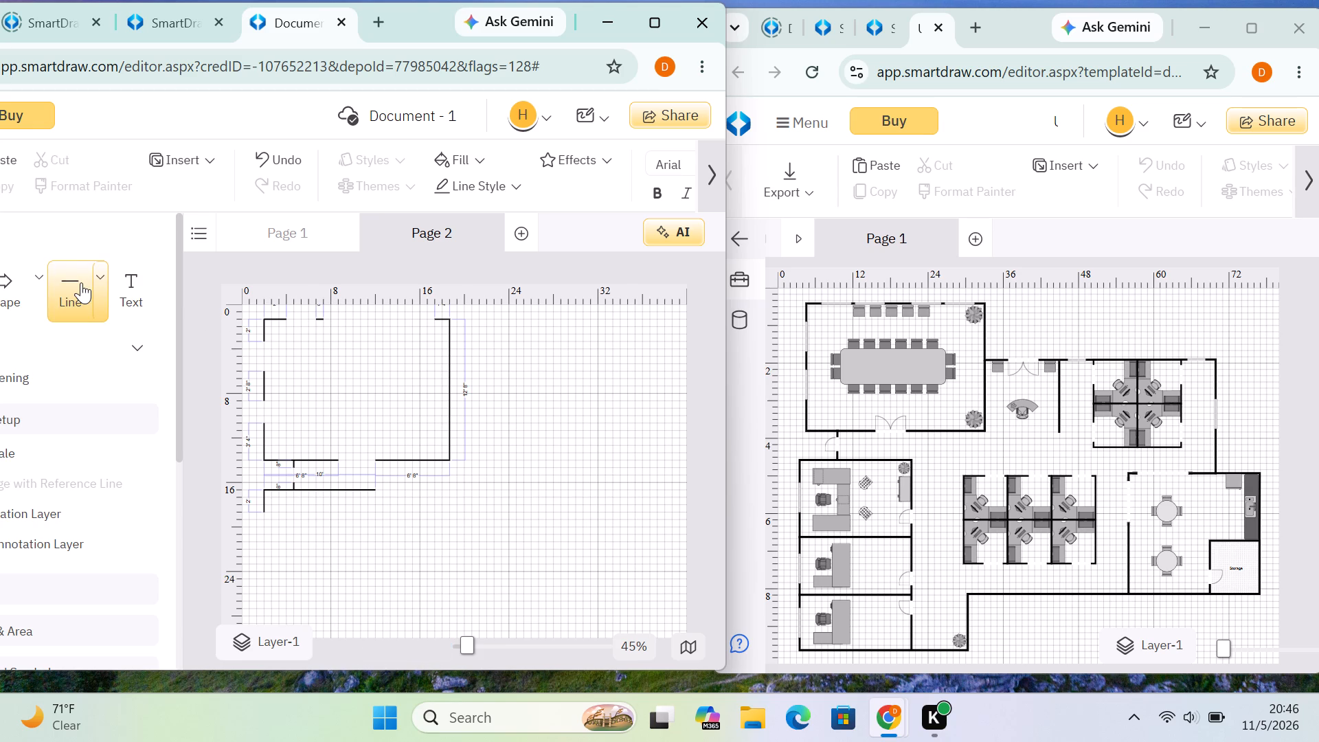
click(81, 282)
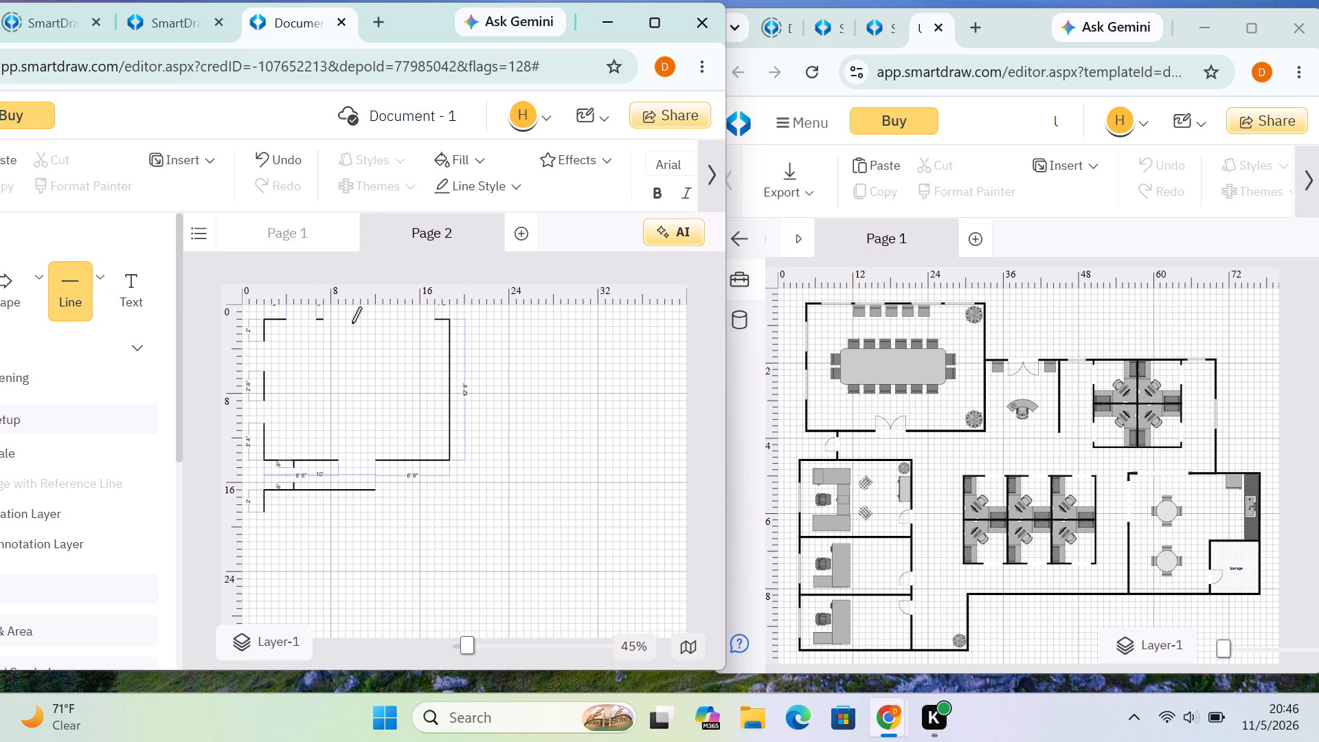
drag(349, 319, 379, 318)
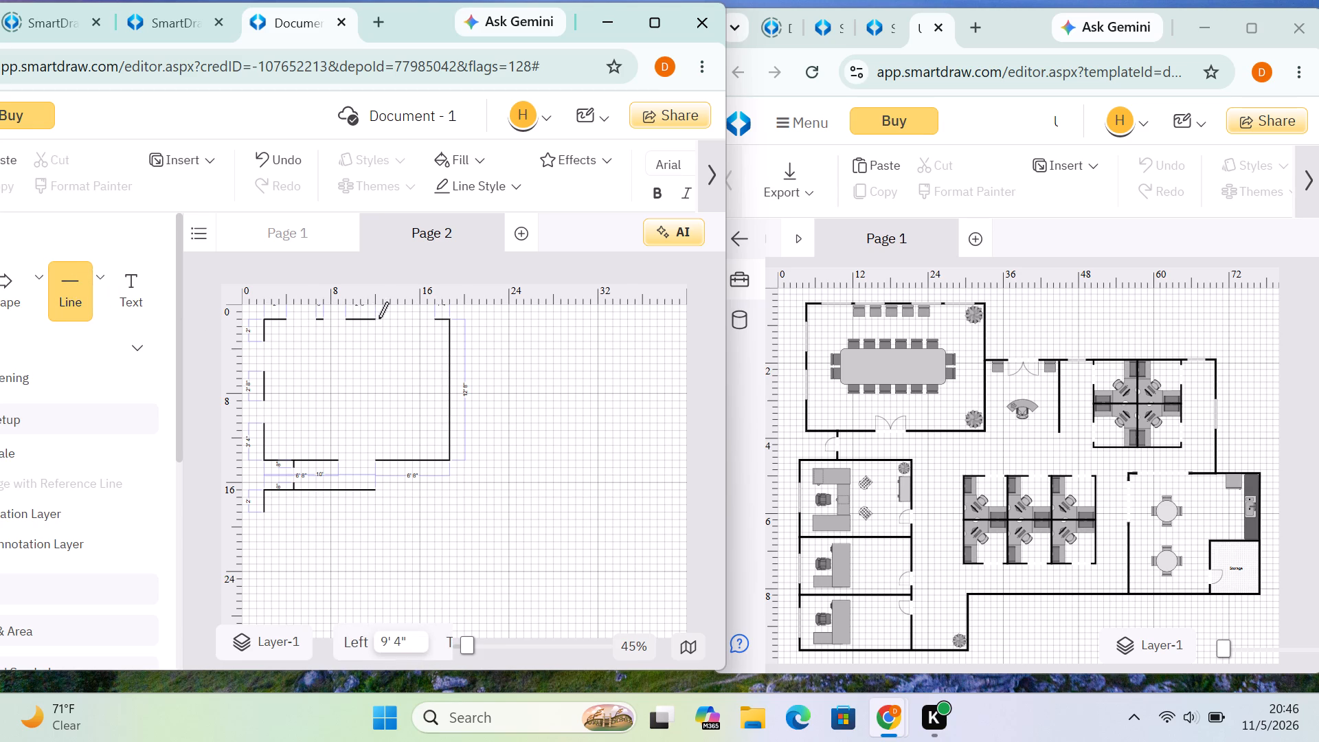
drag(379, 318, 384, 318)
click(391, 363)
click(81, 289)
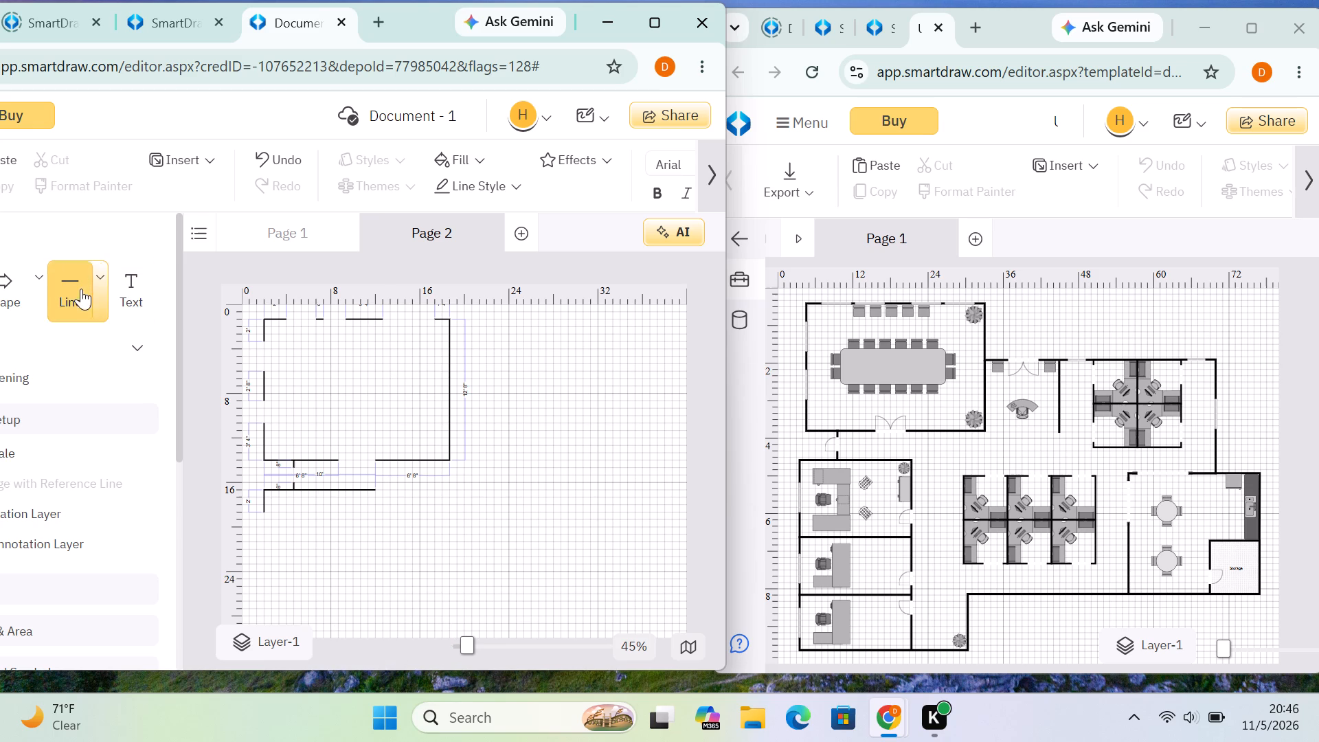
drag(404, 318, 415, 317)
click(433, 354)
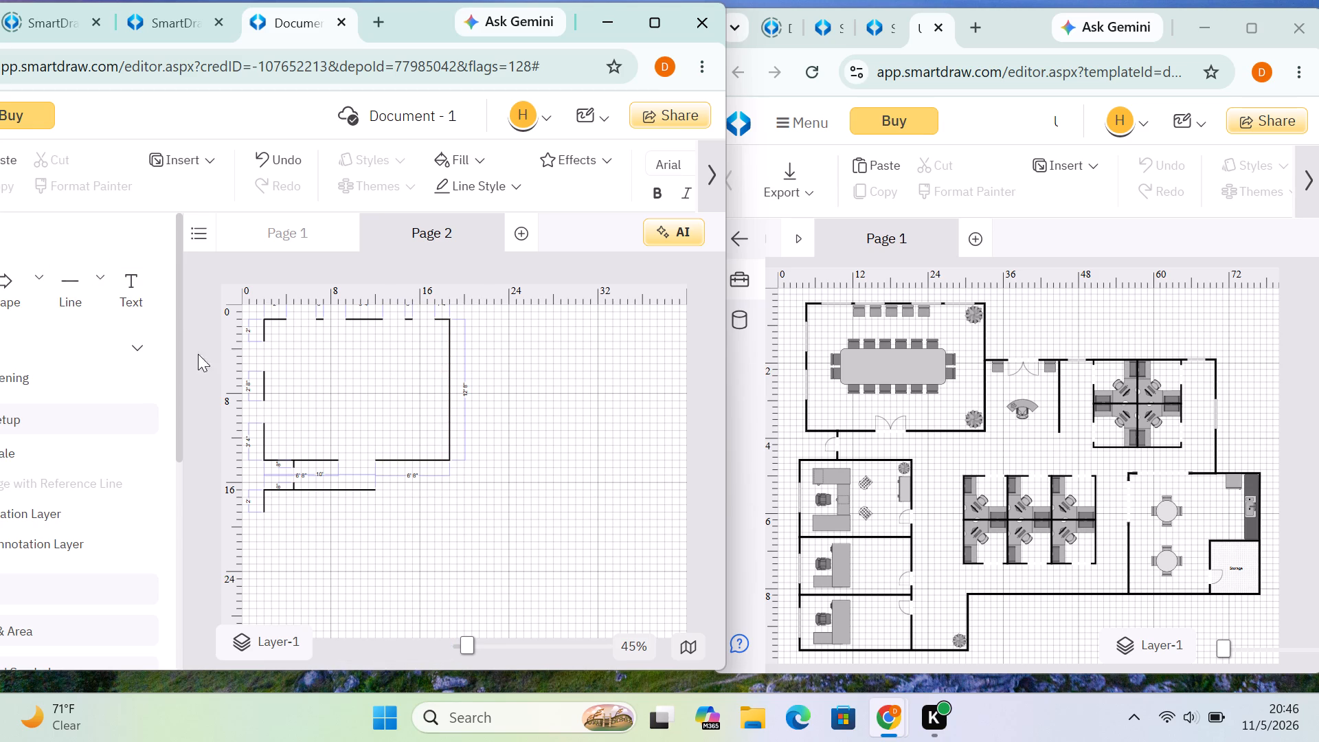
Draw a horizontal line about 2' long outward from the middle of the upper room's right wall.
click(78, 288)
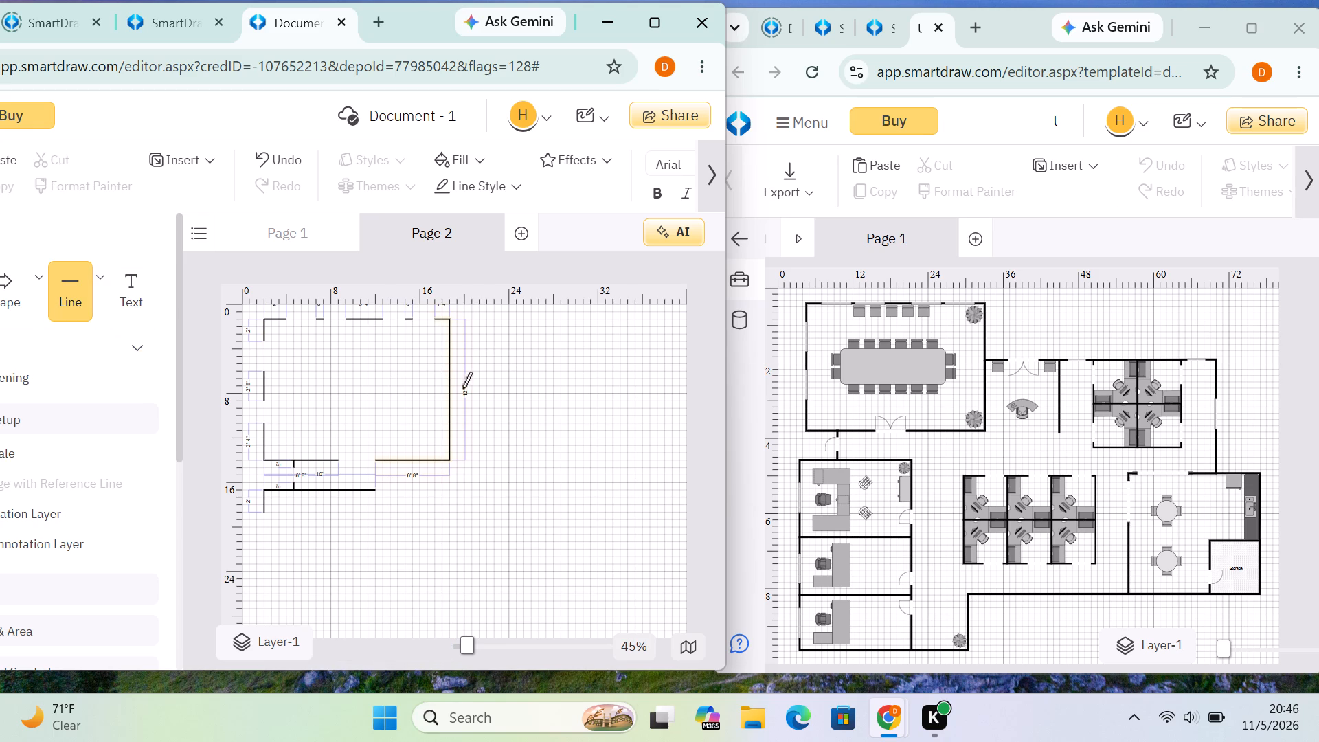
drag(451, 385, 455, 384)
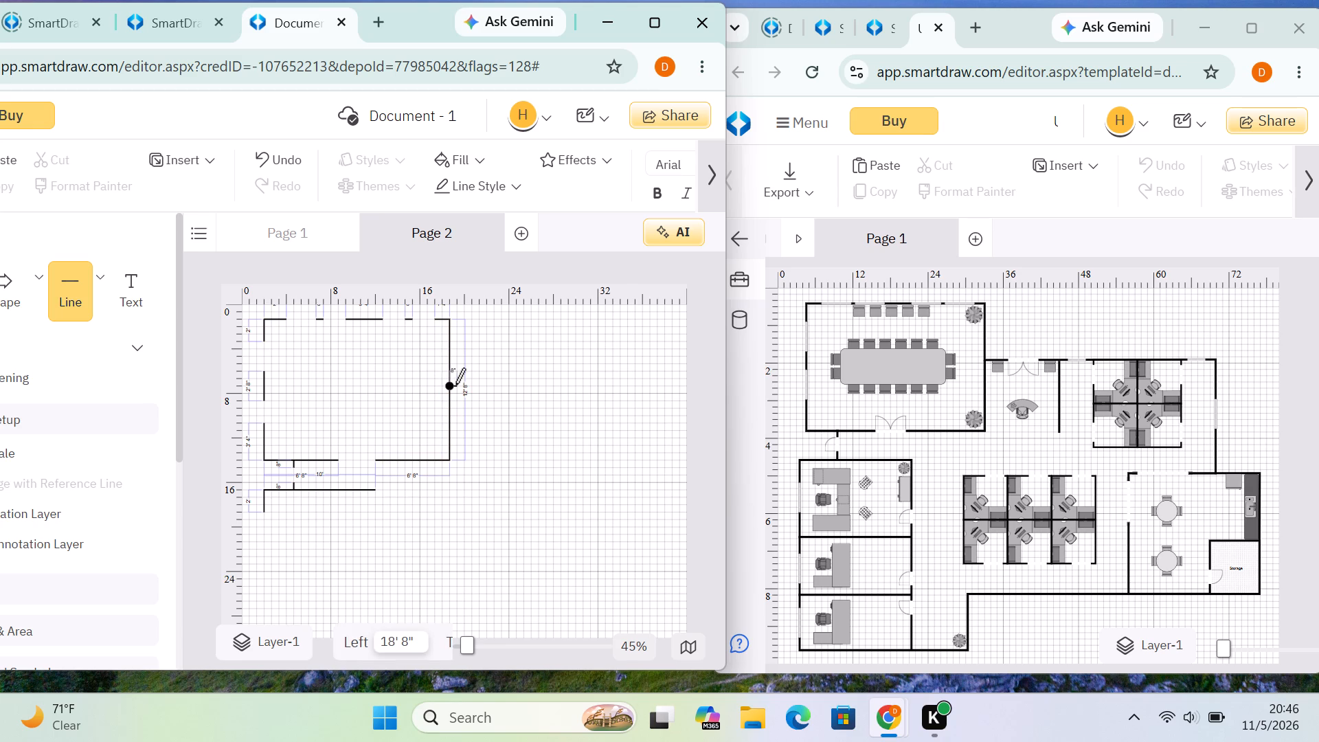
drag(455, 384, 471, 383)
click(545, 351)
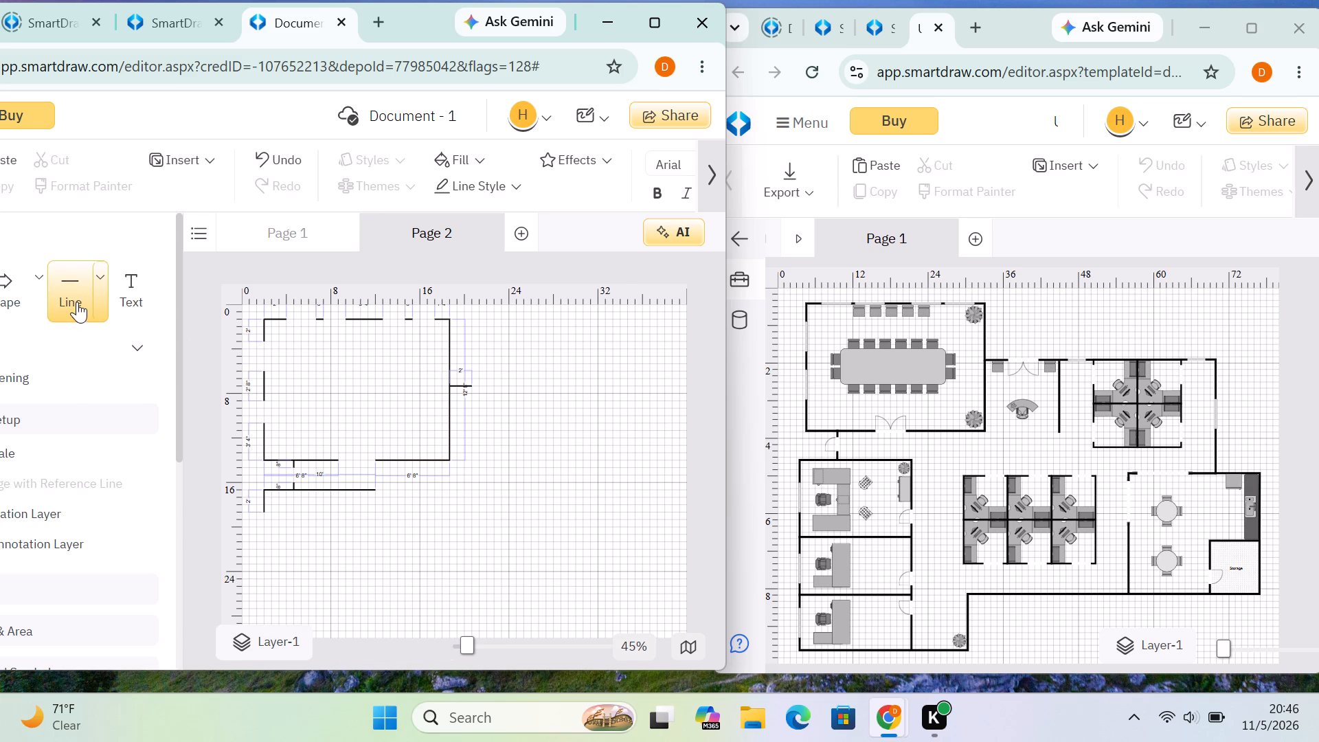
Draw a horizontal line about 2' 8" long level with the 2' line, starting 24' from the left edge after a gap.
click(77, 302)
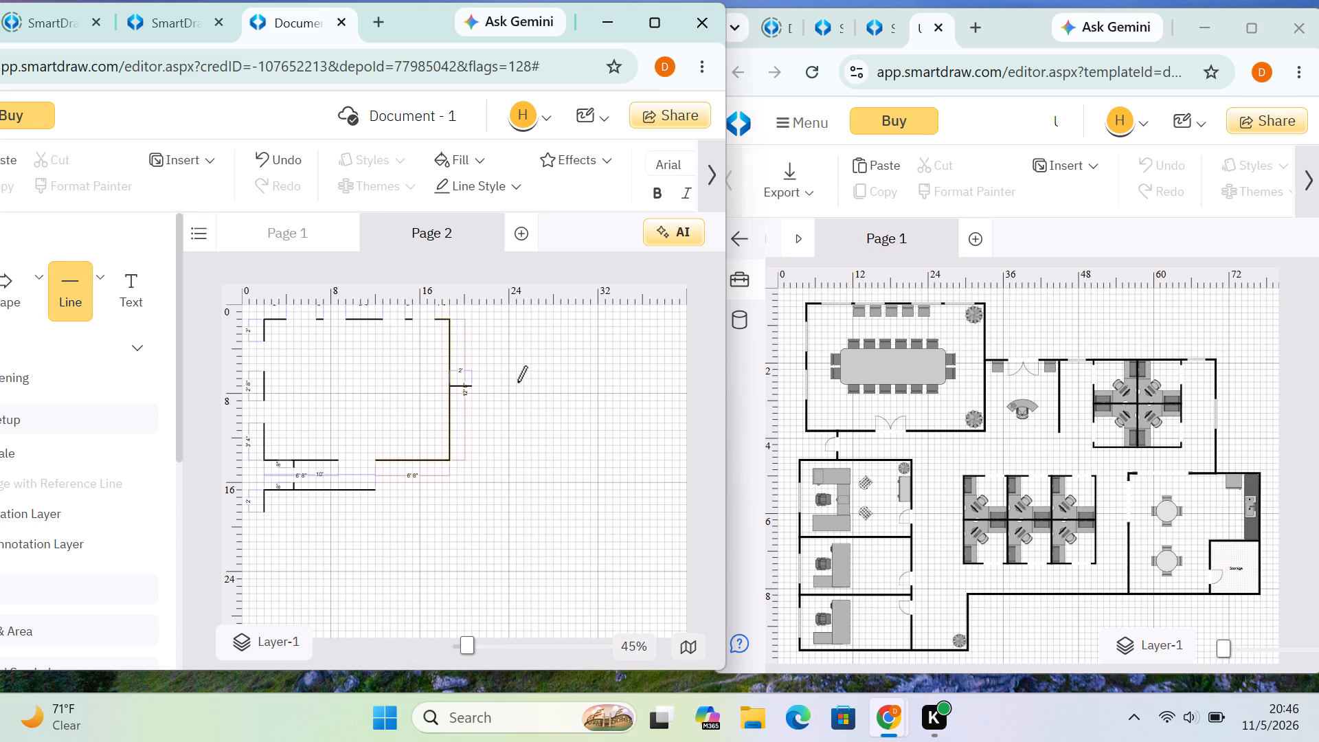
drag(508, 385, 526, 383)
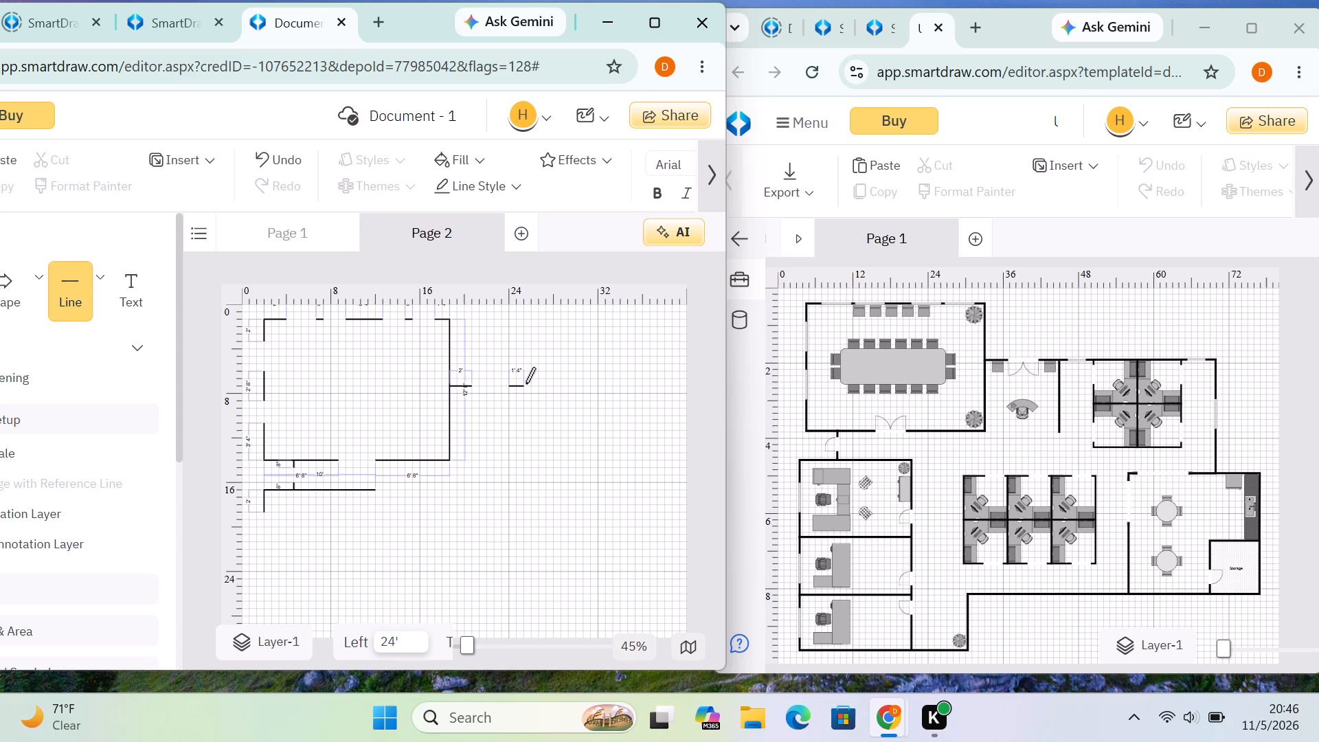
drag(526, 383, 536, 382)
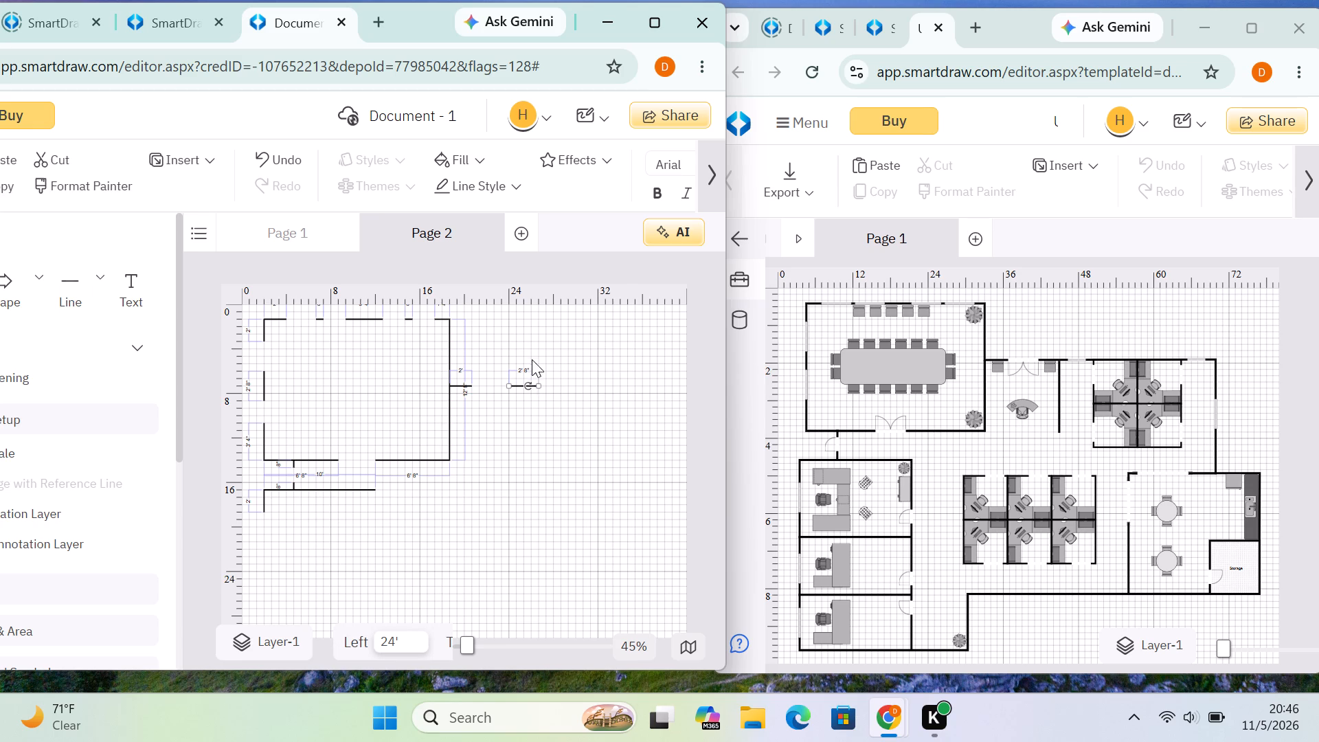
click(527, 349)
Draw a vertical line about 6' 8" long down from the middle of the 2' 8" line, 25' 4" from the left edge.
click(74, 295)
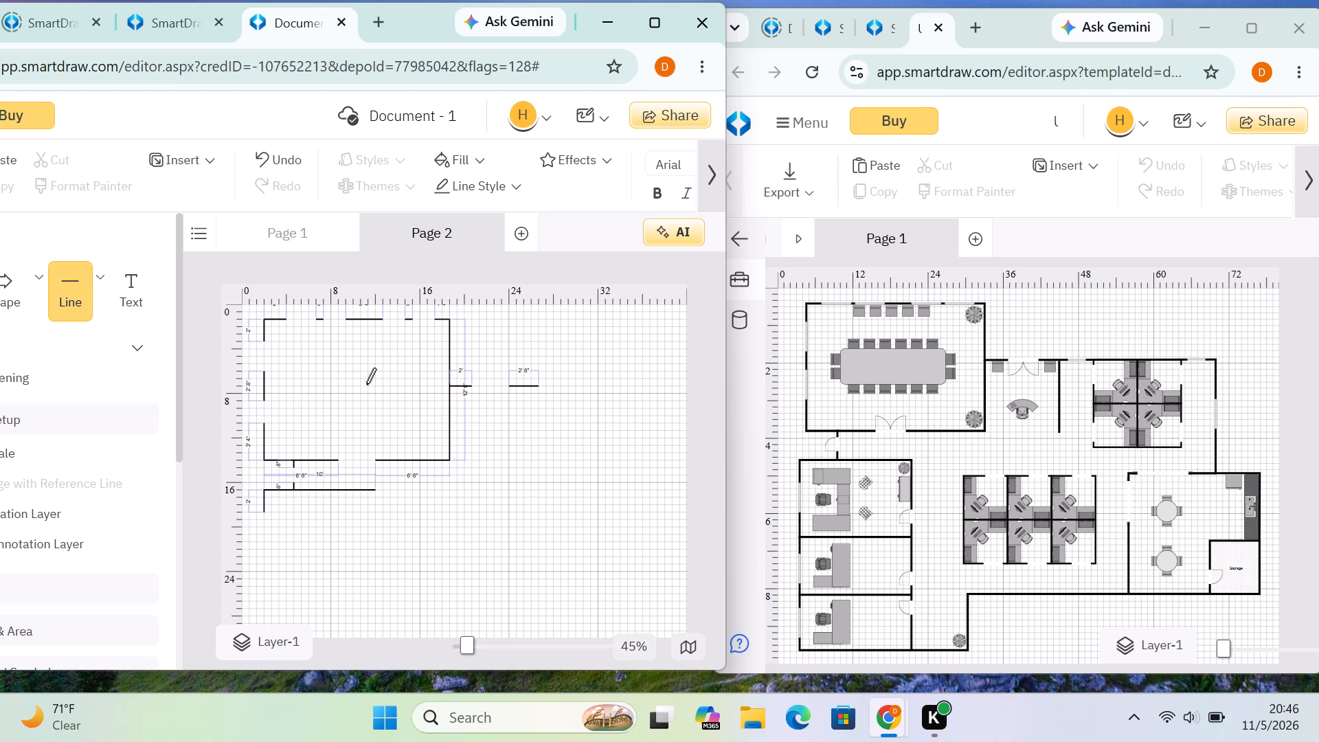
drag(526, 386, 529, 430)
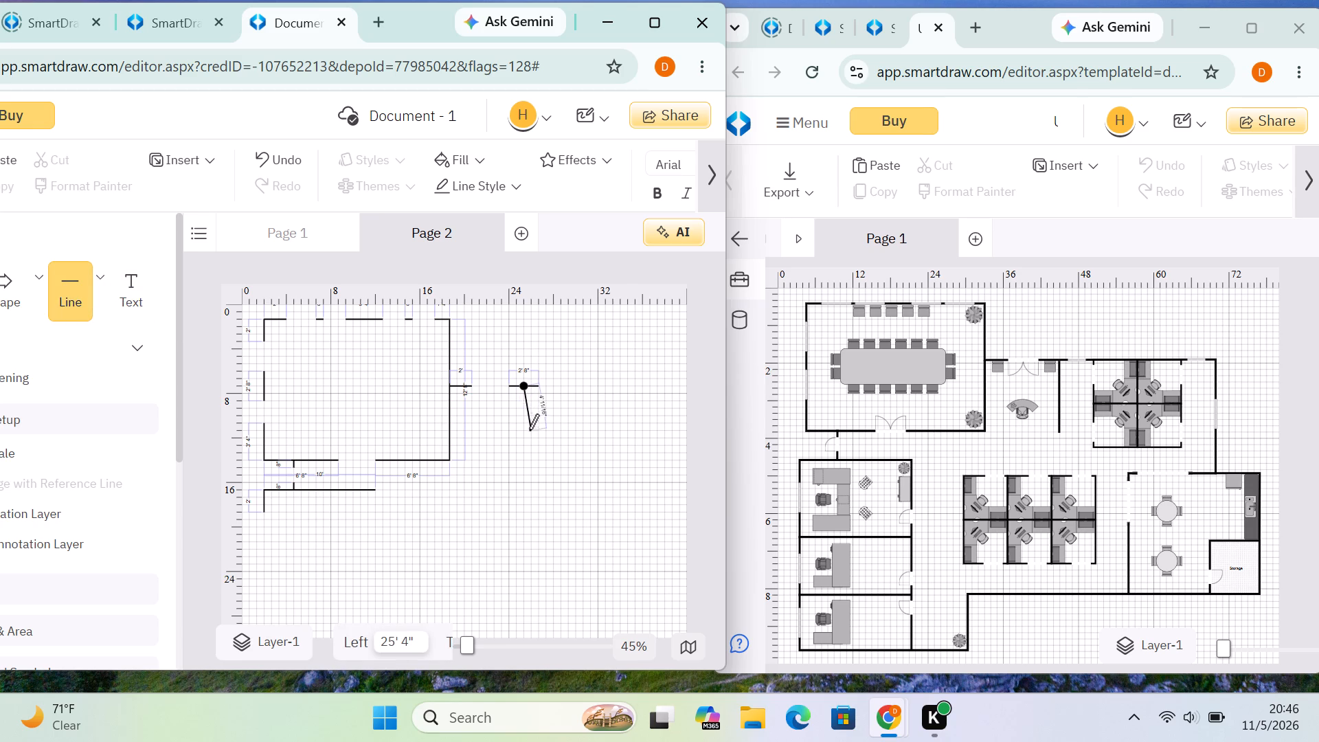
drag(529, 430, 526, 456)
drag(526, 456, 525, 460)
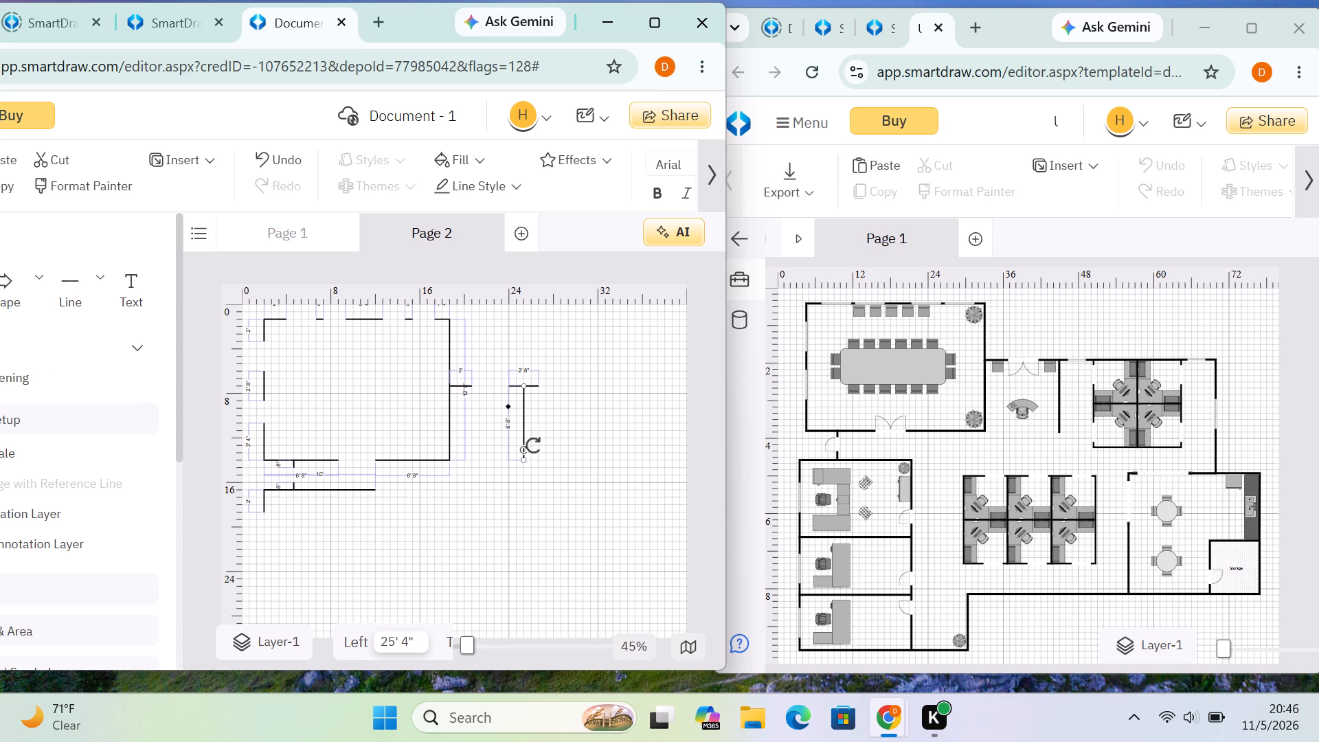
click(562, 412)
Draw a horizontal line about 8' 8" long level with the 2' 8" line, starting 28' 8" from the left edge after a gap.
click(71, 308)
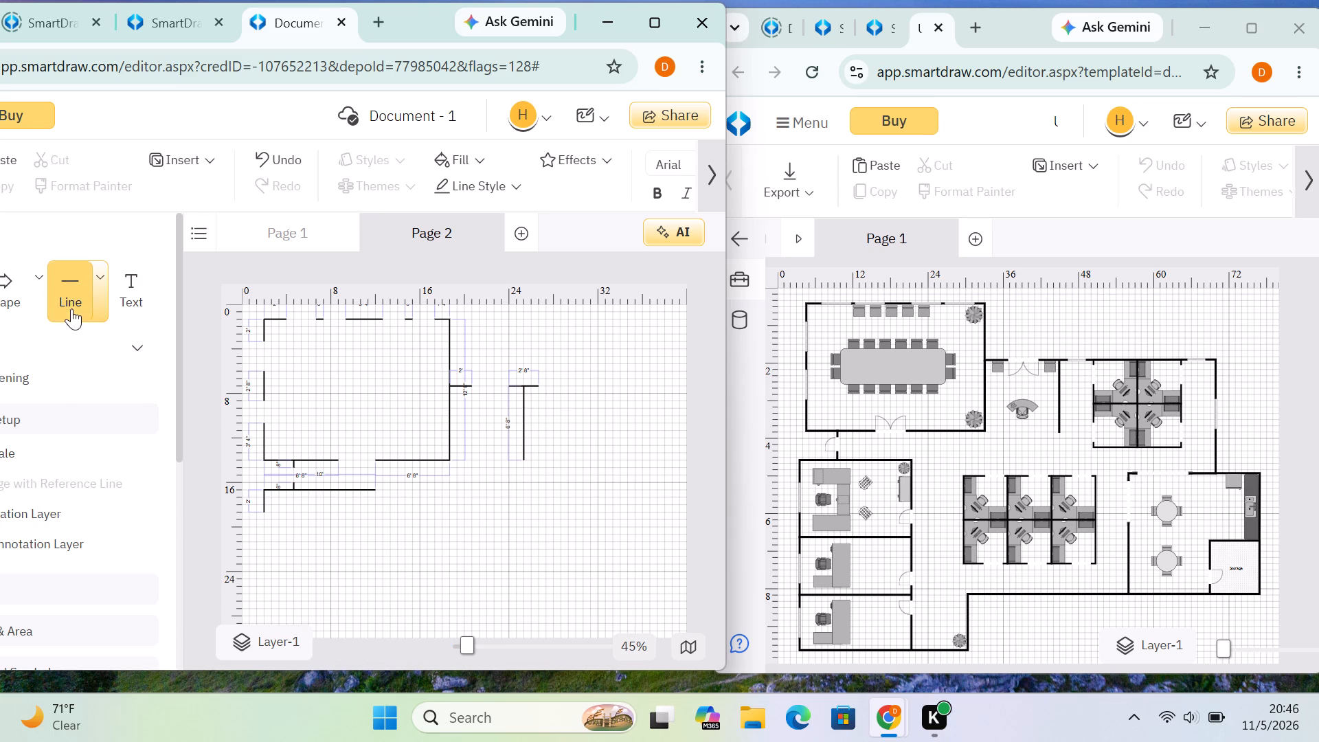
drag(559, 383, 561, 383)
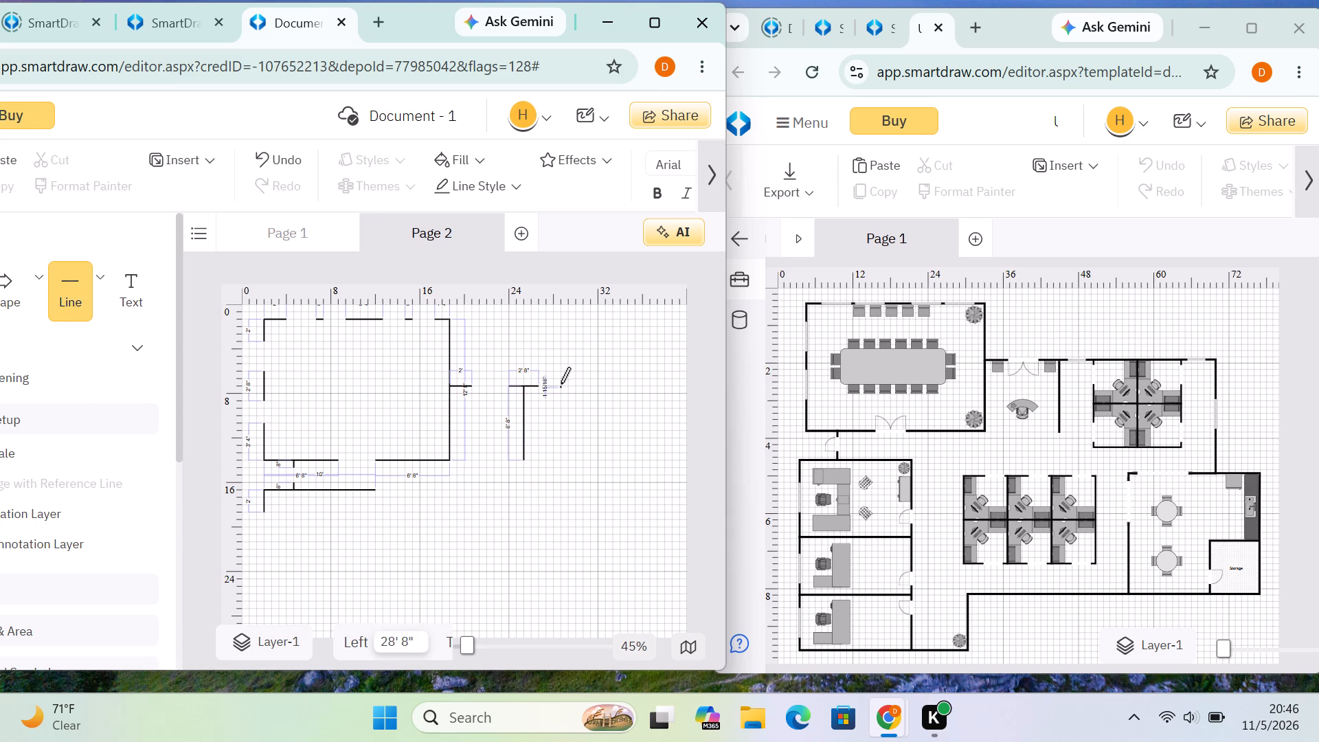
drag(561, 383, 633, 388)
drag(633, 388, 654, 388)
click(657, 403)
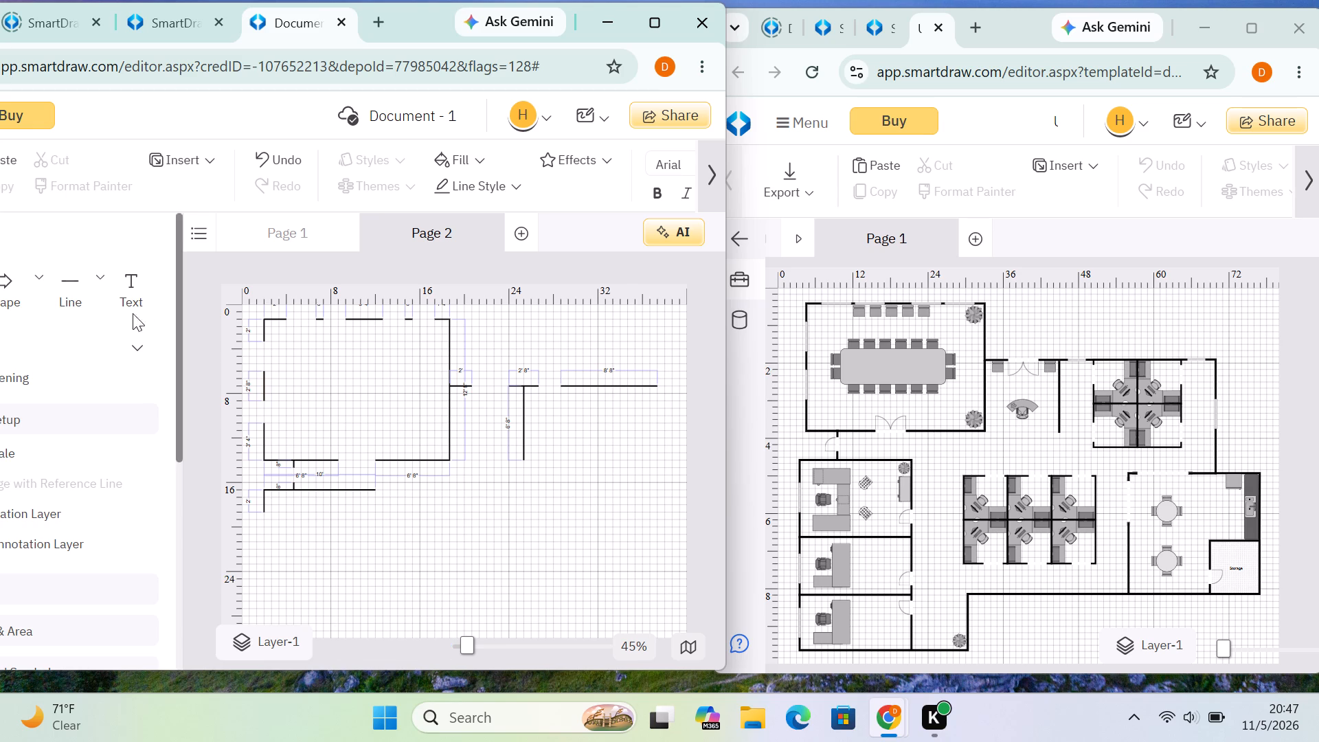
Draw a short vertical stub about 8" long down from the 8' 8" line, 30' from the left edge.
click(93, 294)
click(80, 297)
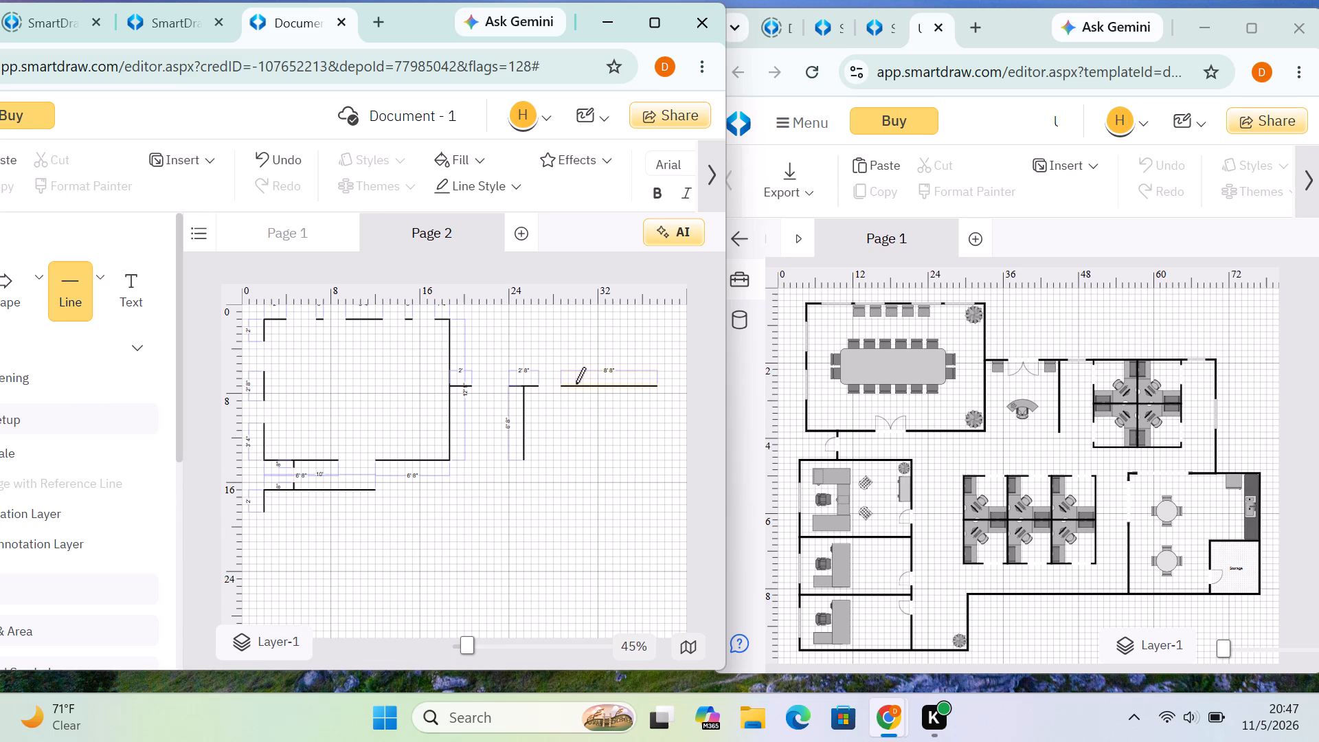
drag(573, 387, 575, 401)
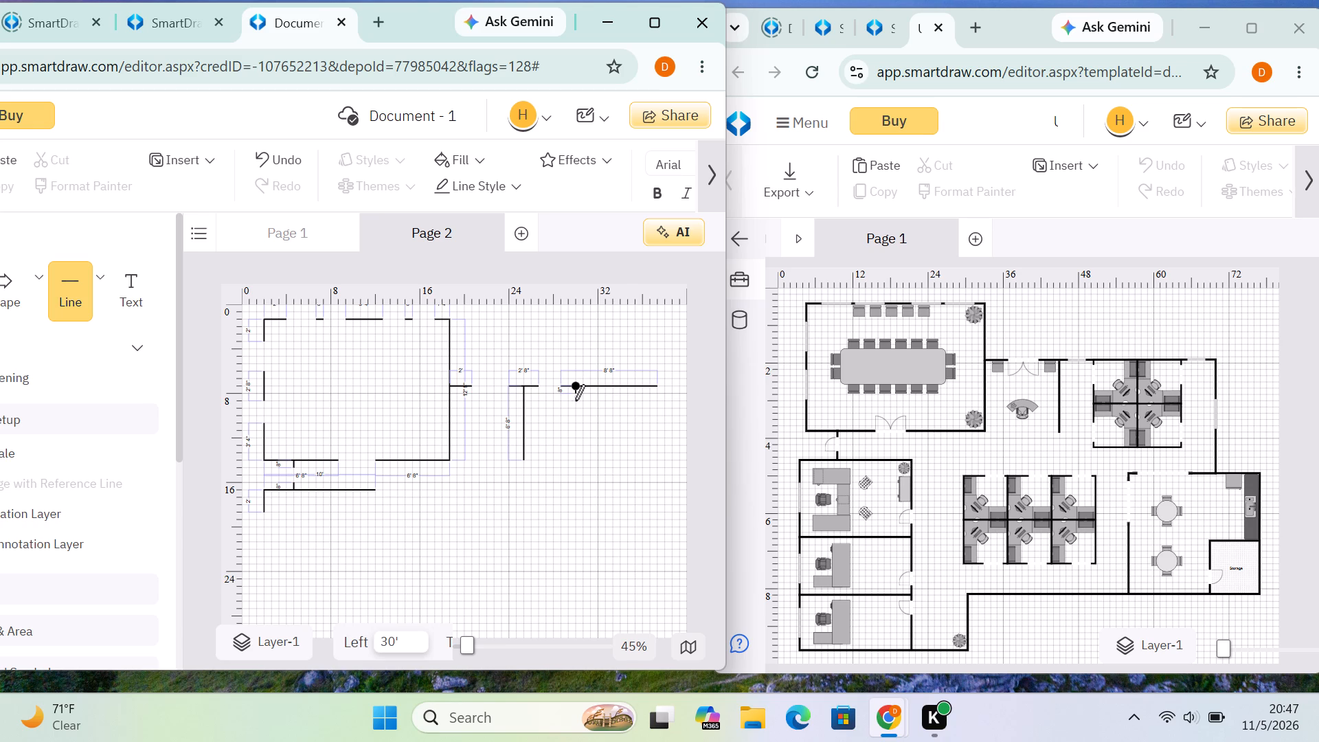
drag(575, 401, 574, 394)
click(572, 344)
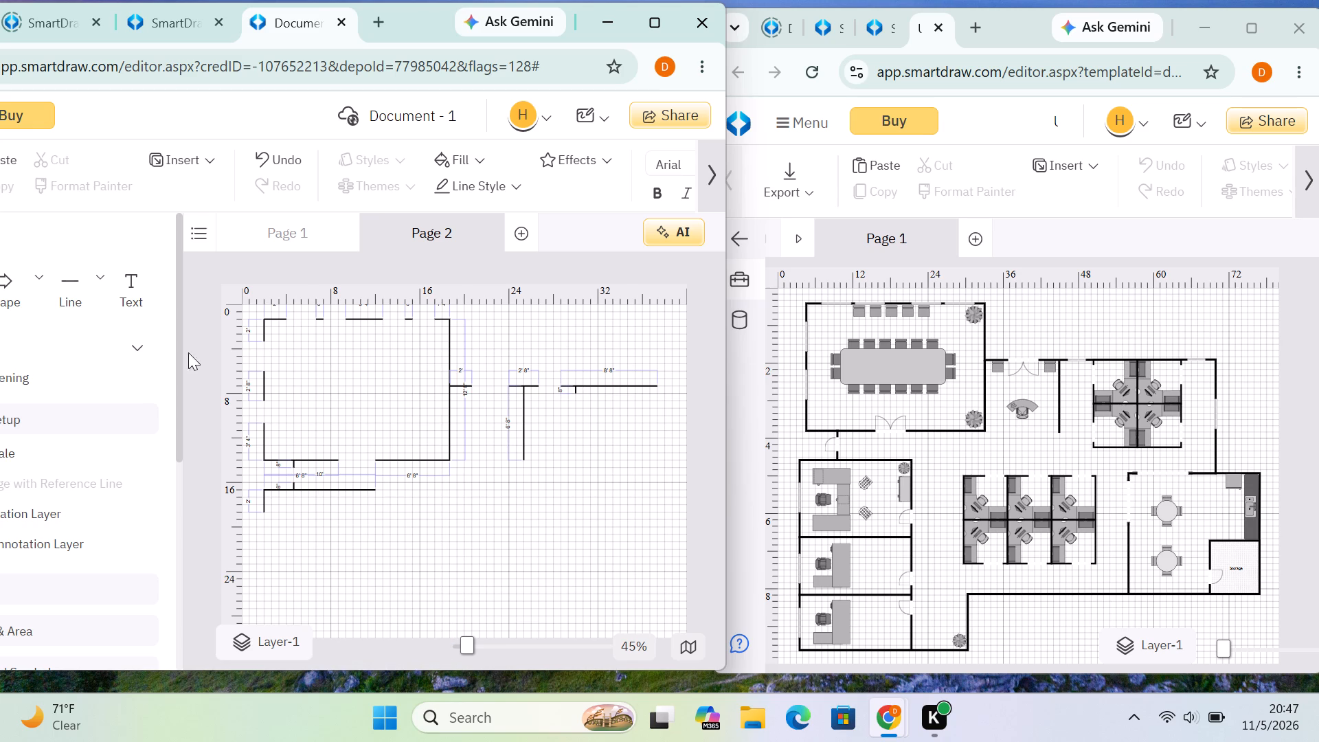
Draw a matching short vertical stub down from the 8' 8" line, 36' from the left edge.
click(51, 292)
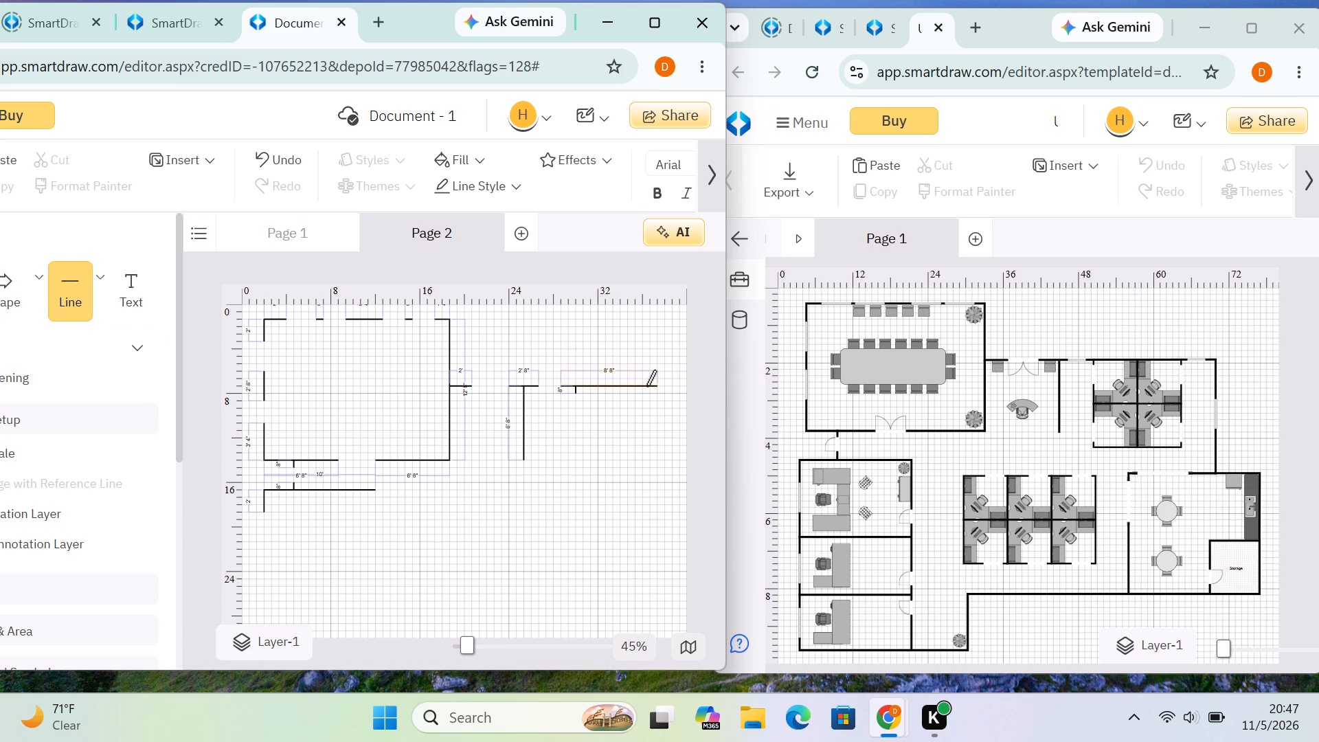
drag(645, 387, 646, 391)
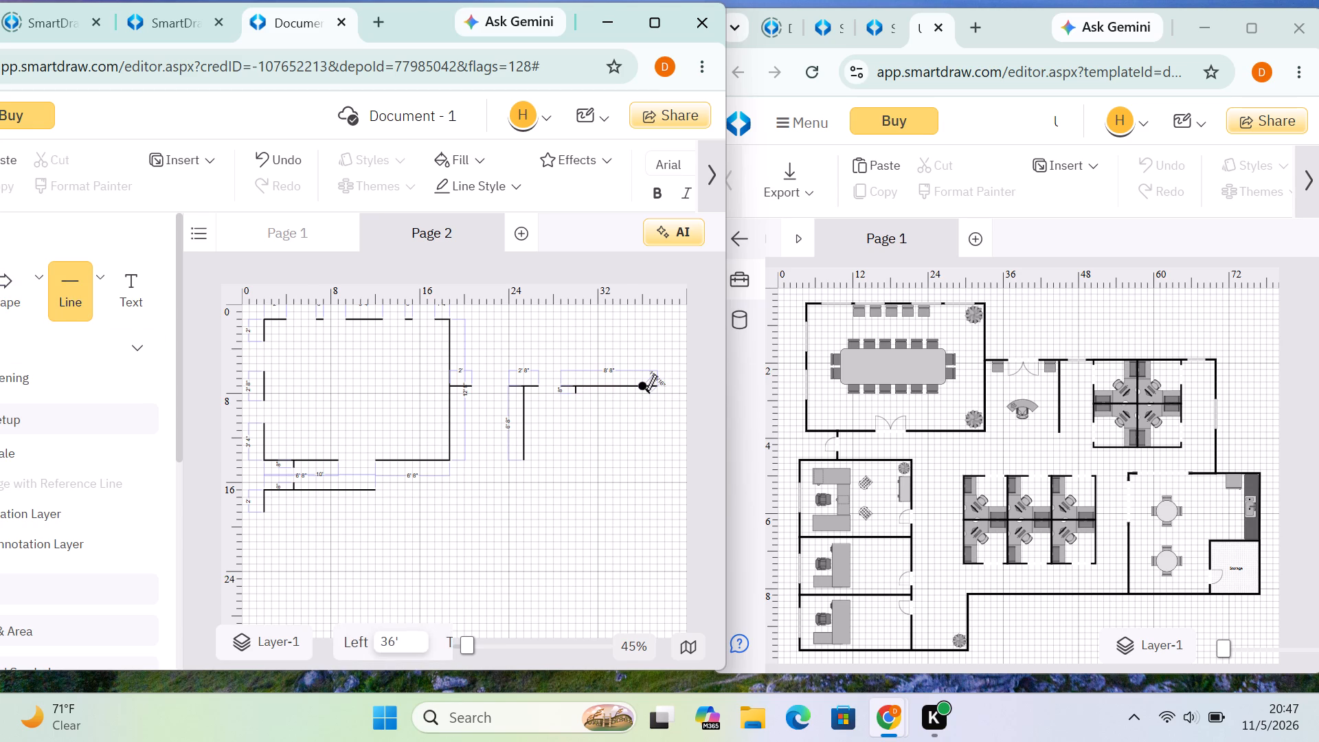
drag(646, 391, 642, 396)
click(638, 331)
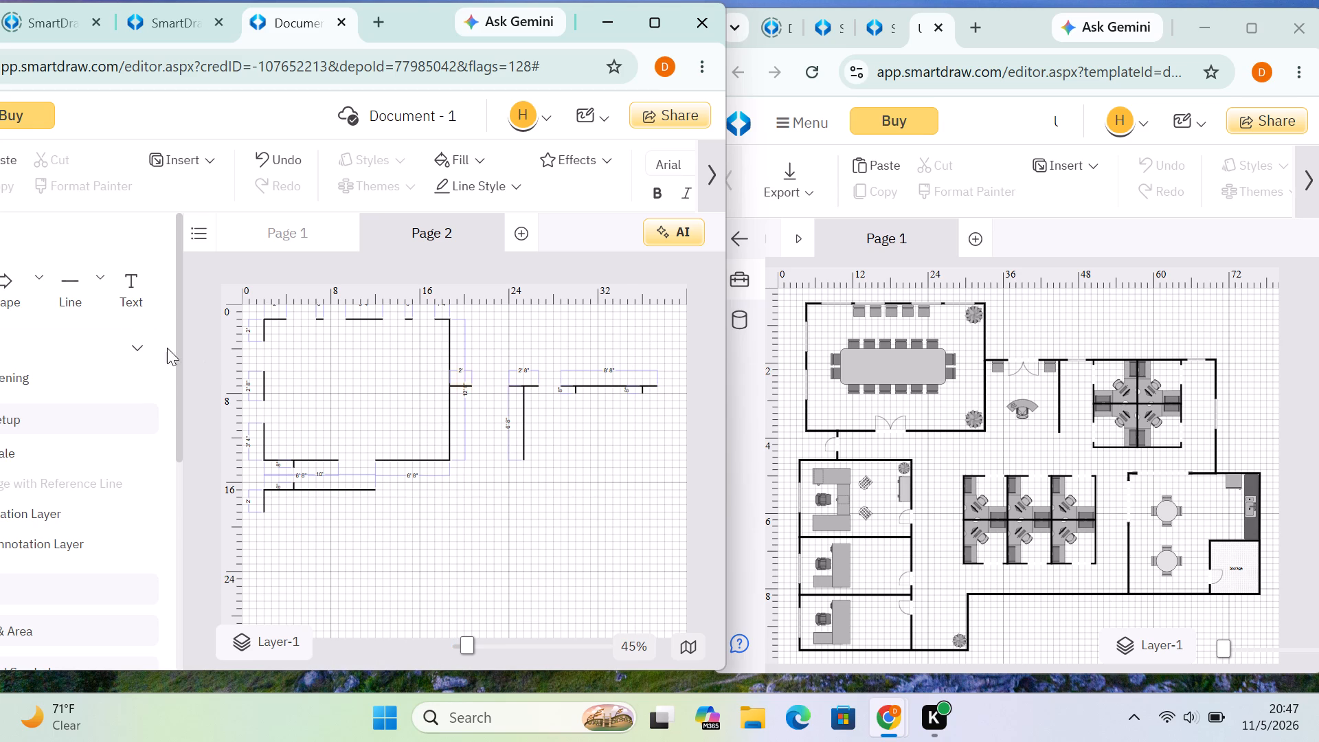
Draw a vertical line about 8' long down from the 8' 8" line, 32' 8" from the left edge.
click(67, 277)
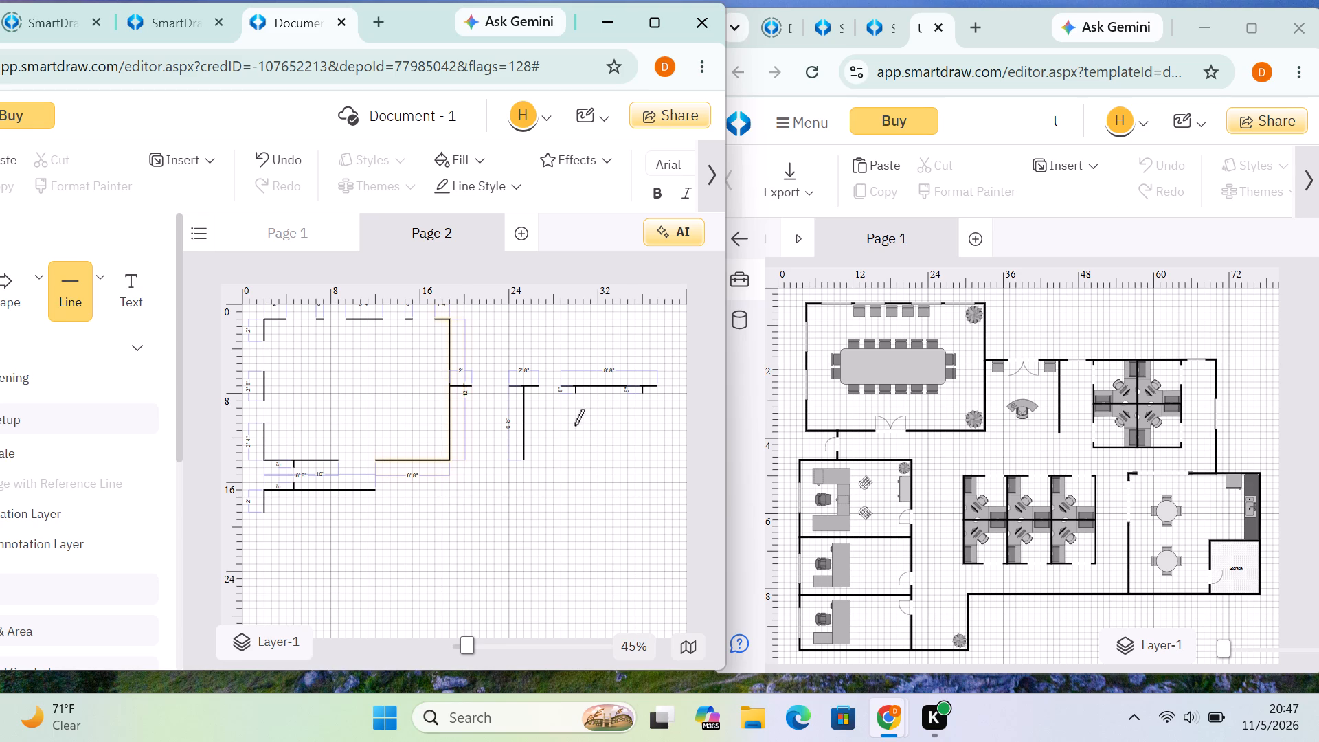
drag(608, 387, 606, 440)
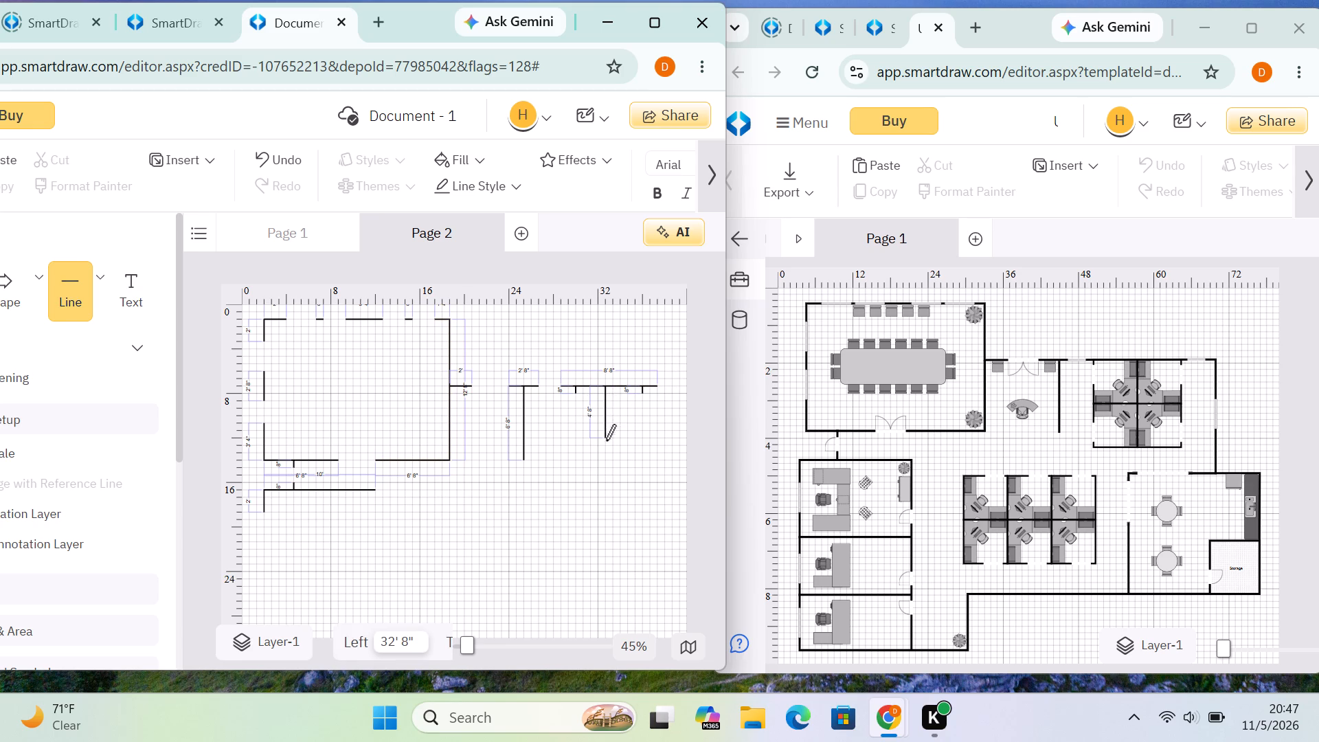
drag(606, 440, 605, 464)
drag(605, 464, 602, 474)
click(634, 442)
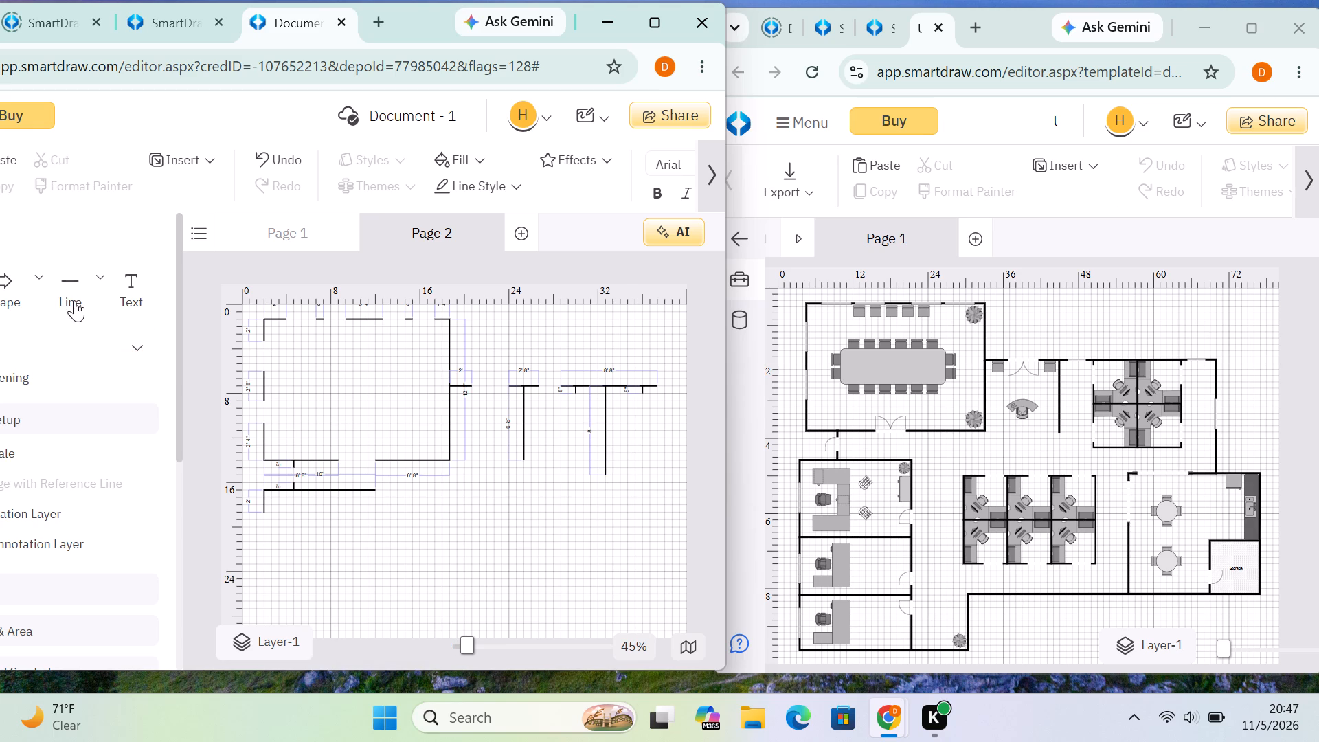
Draw a horizontal line about 8' 8" long across the foot of the 8' line, starting 28' 8" from the left edge.
click(74, 300)
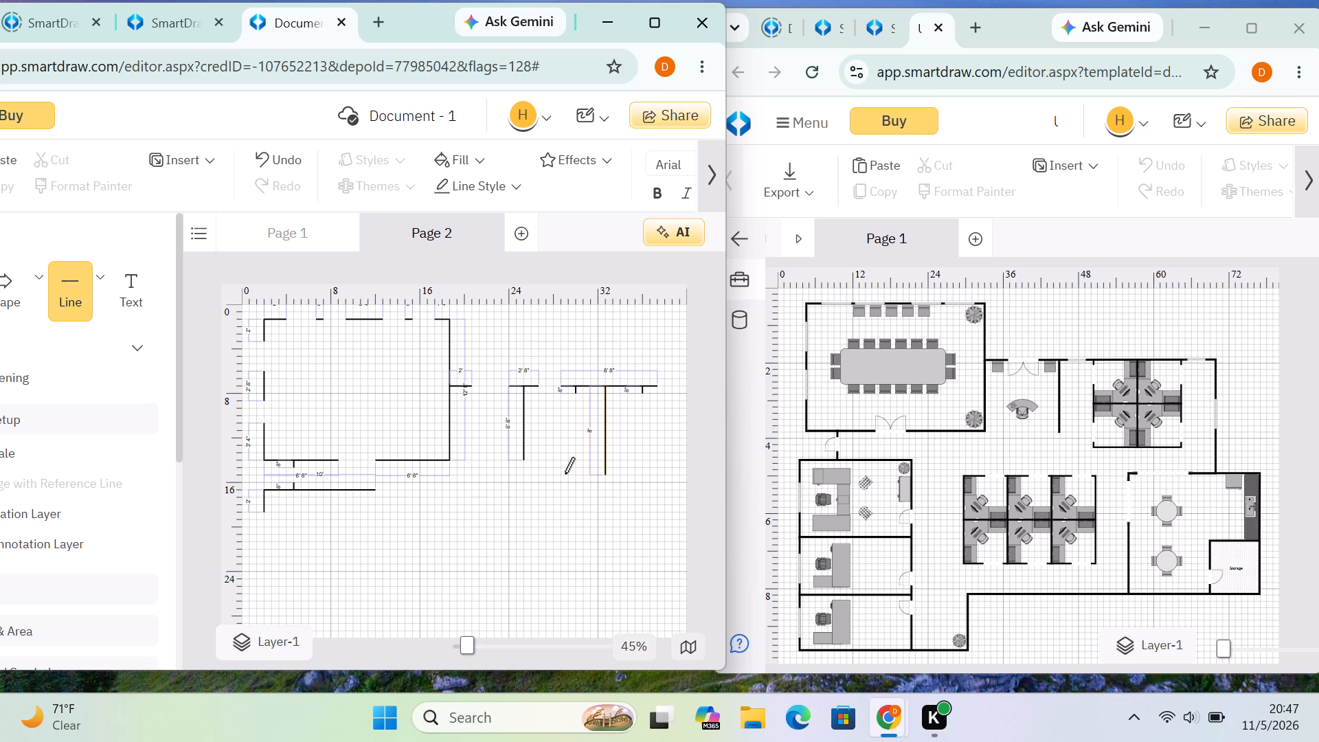
drag(563, 473, 649, 473)
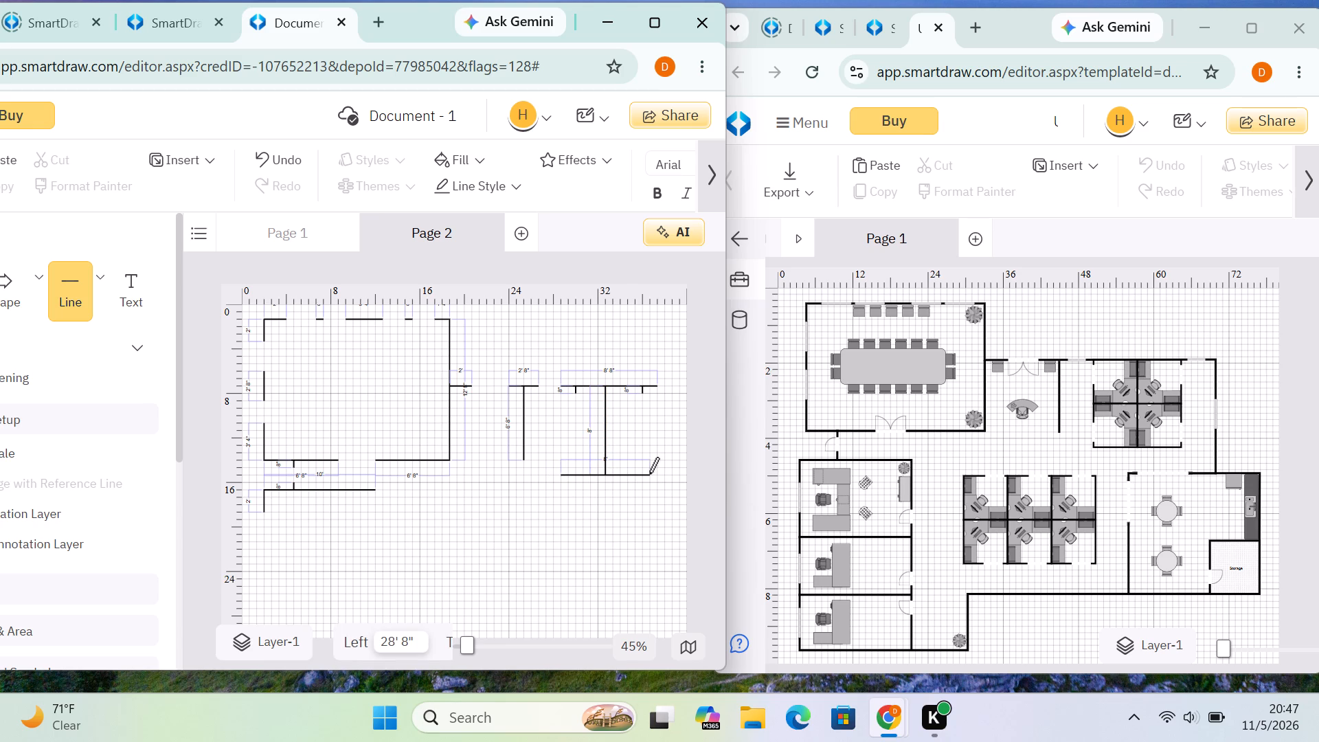
drag(649, 473, 651, 473)
drag(651, 473, 655, 473)
drag(655, 473, 658, 472)
drag(658, 472, 659, 472)
click(664, 443)
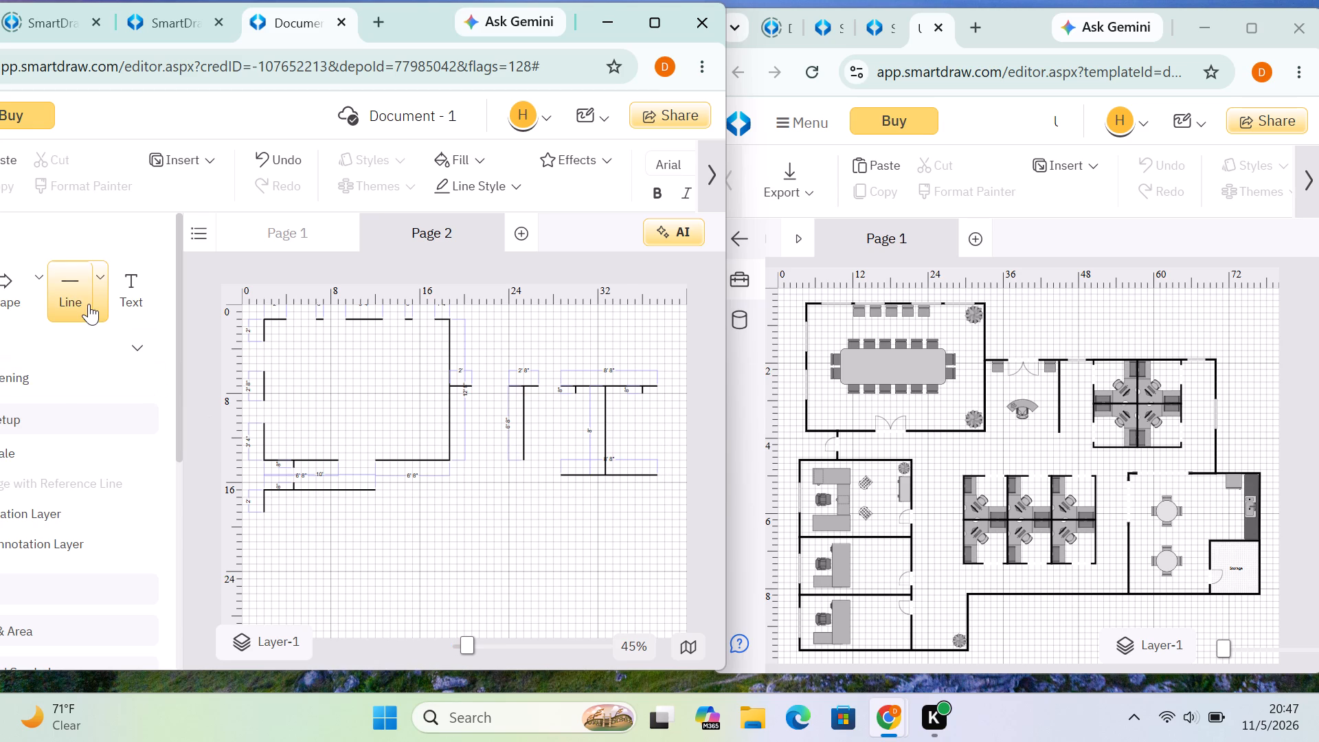
Draw a short vertical stub about 8" long up from the new bottom line, 30' from the left edge.
click(89, 304)
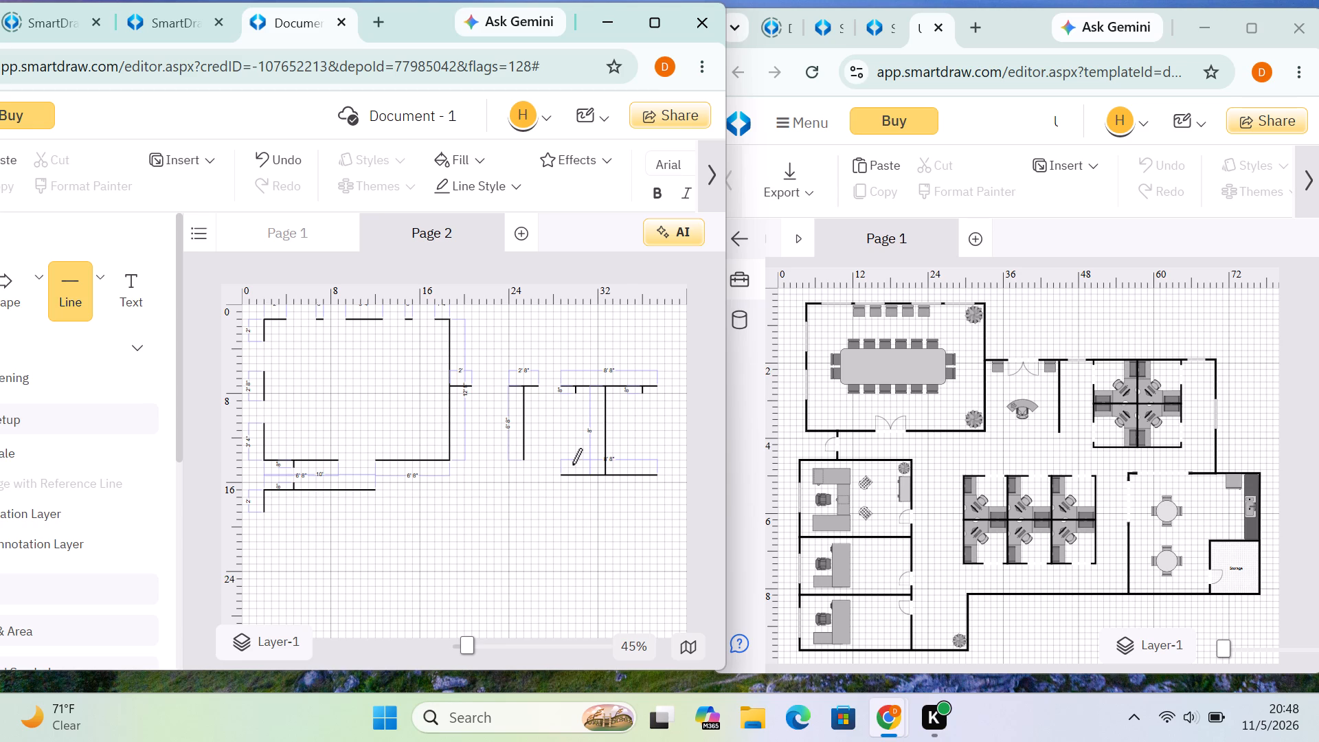
click(572, 464)
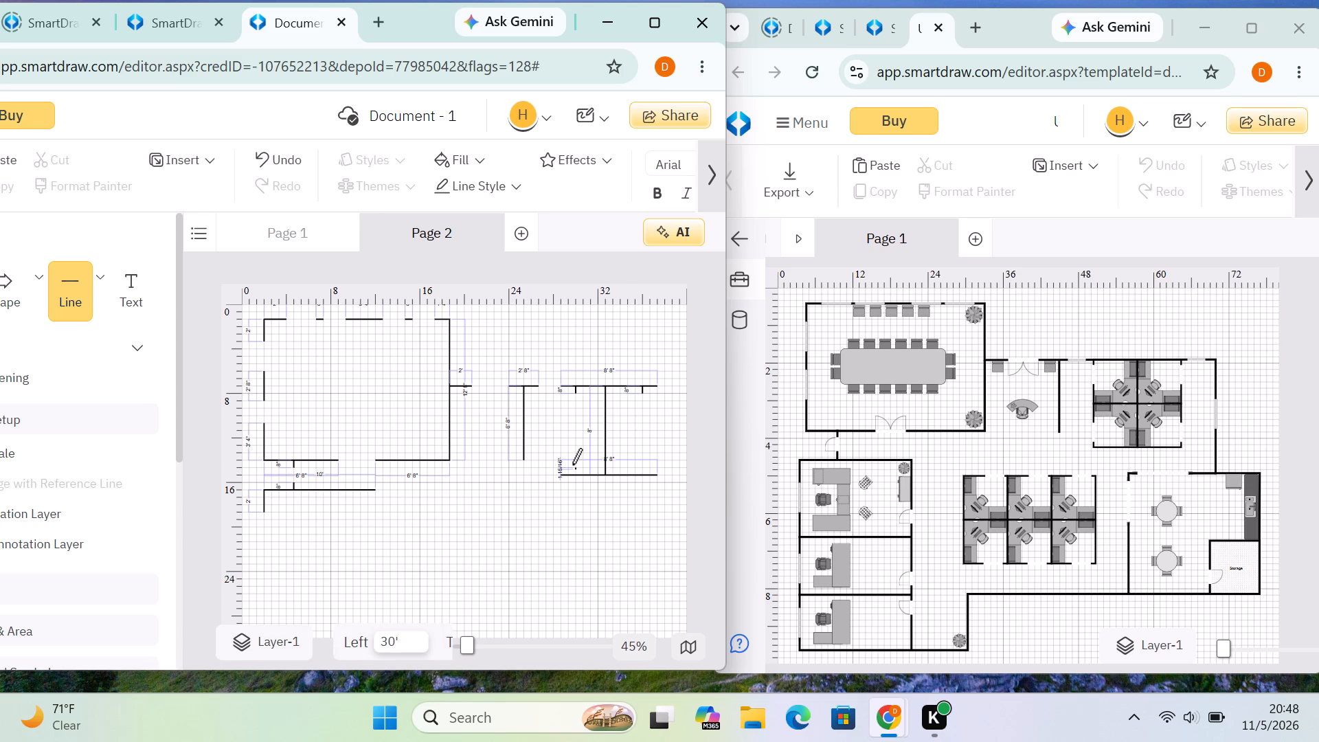
click(577, 489)
click(560, 470)
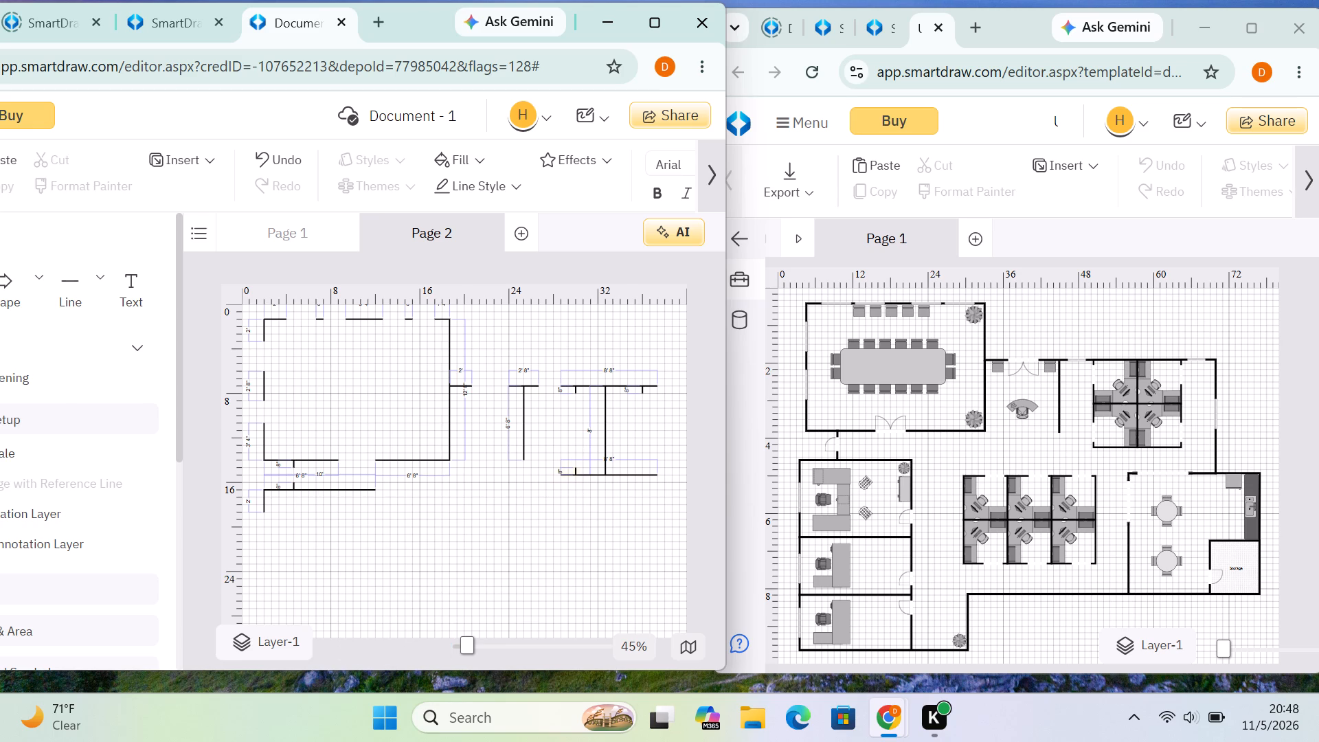
Trim the bottom line's left end to meet the stub 30' from the left edge, making the line about 7' 4" long.
click(568, 476)
click(565, 477)
click(581, 477)
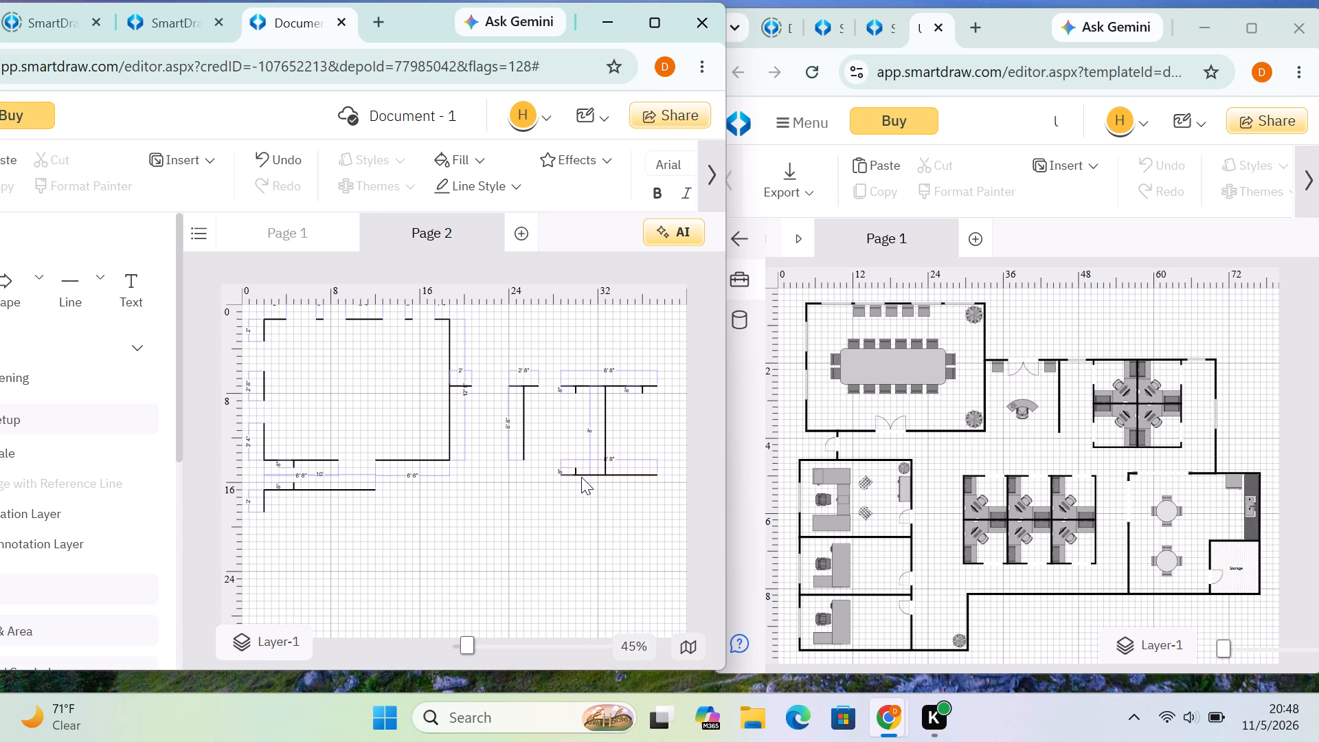
click(582, 475)
drag(560, 475, 578, 475)
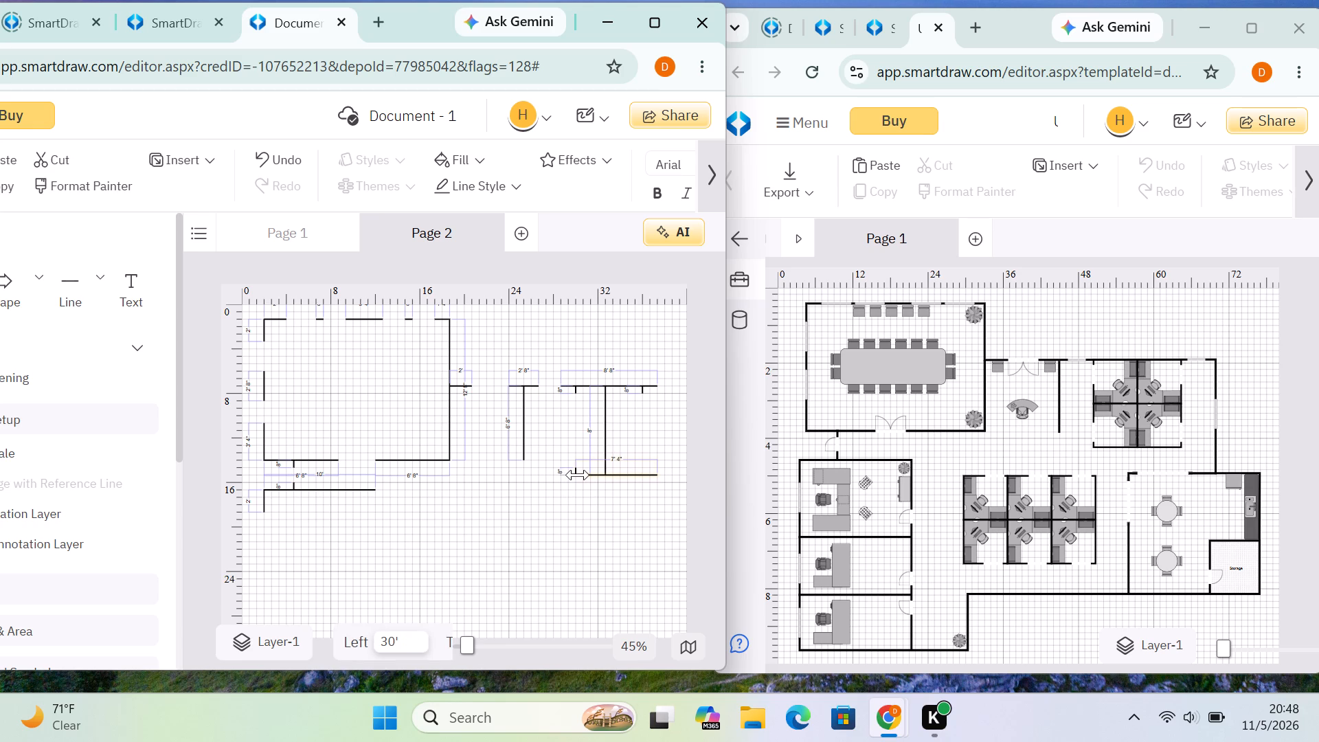
drag(578, 475, 580, 475)
click(585, 499)
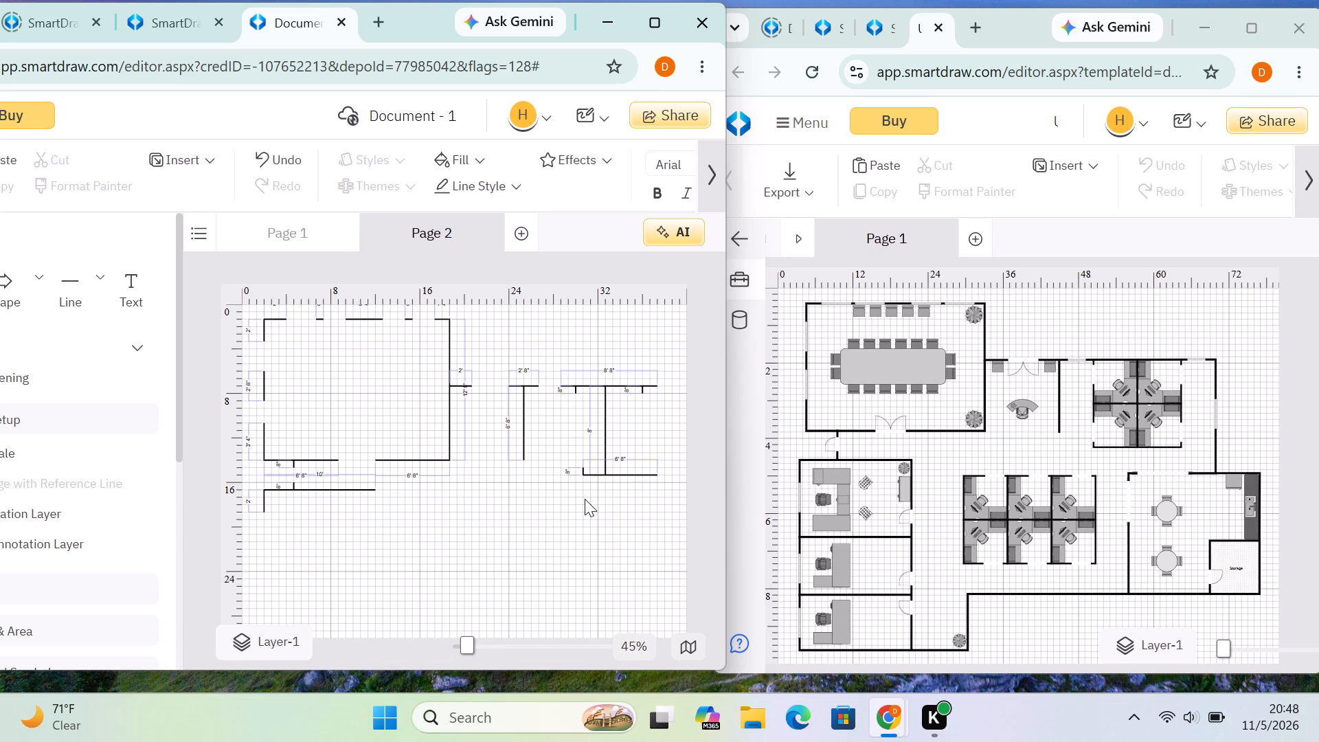
drag(584, 469, 578, 471)
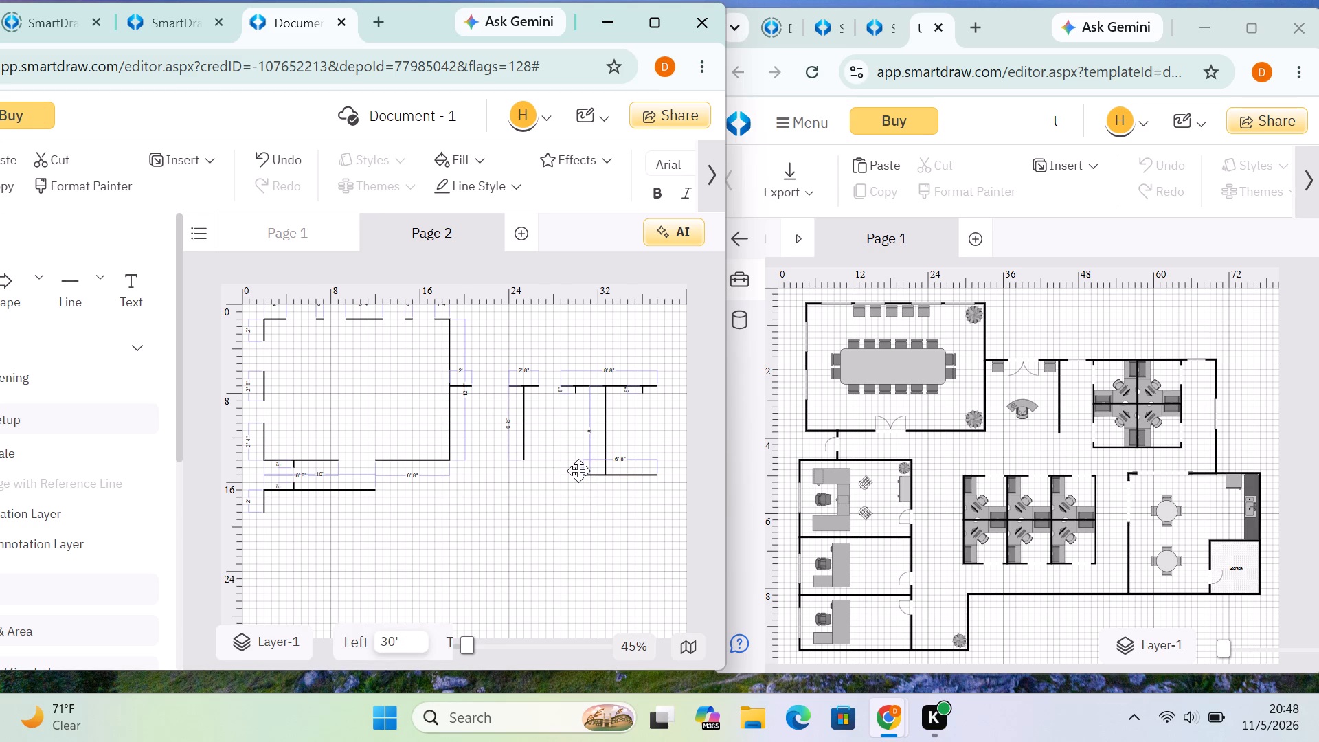
drag(578, 471, 577, 471)
click(583, 499)
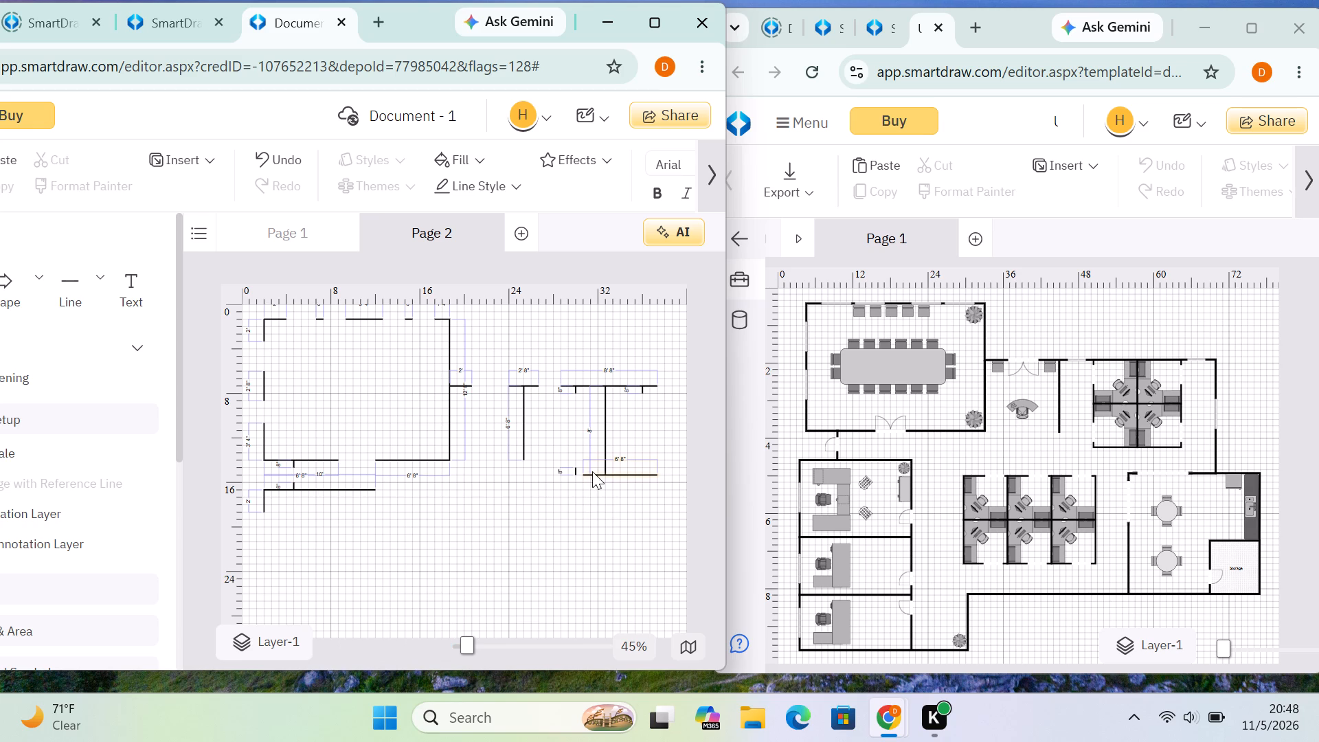
click(592, 472)
click(592, 475)
click(583, 477)
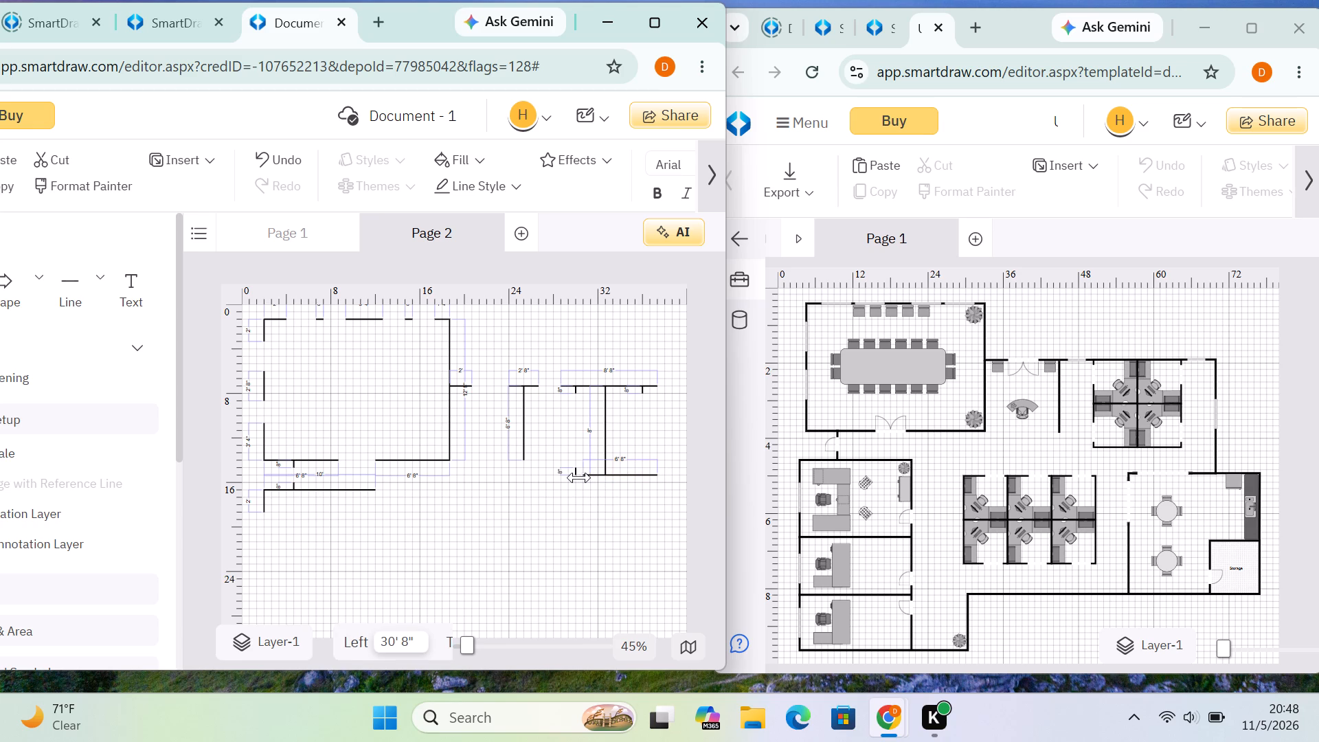
click(586, 492)
Shorten the bottom line from its right end to about 6' long.
click(641, 475)
drag(655, 477, 648, 477)
drag(648, 477, 646, 477)
click(644, 496)
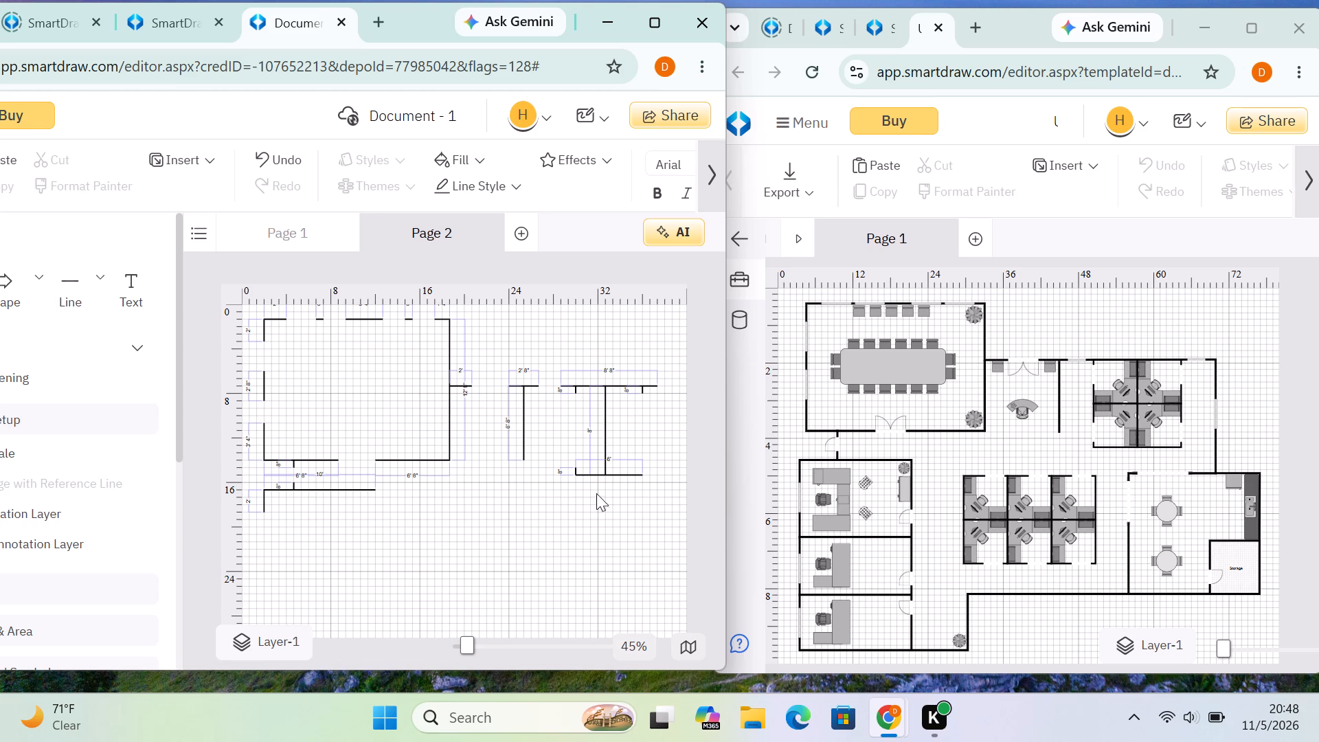
Draw a short vertical stub about 8" long up from the bottom line's right end, 36' from the left edge.
click(73, 304)
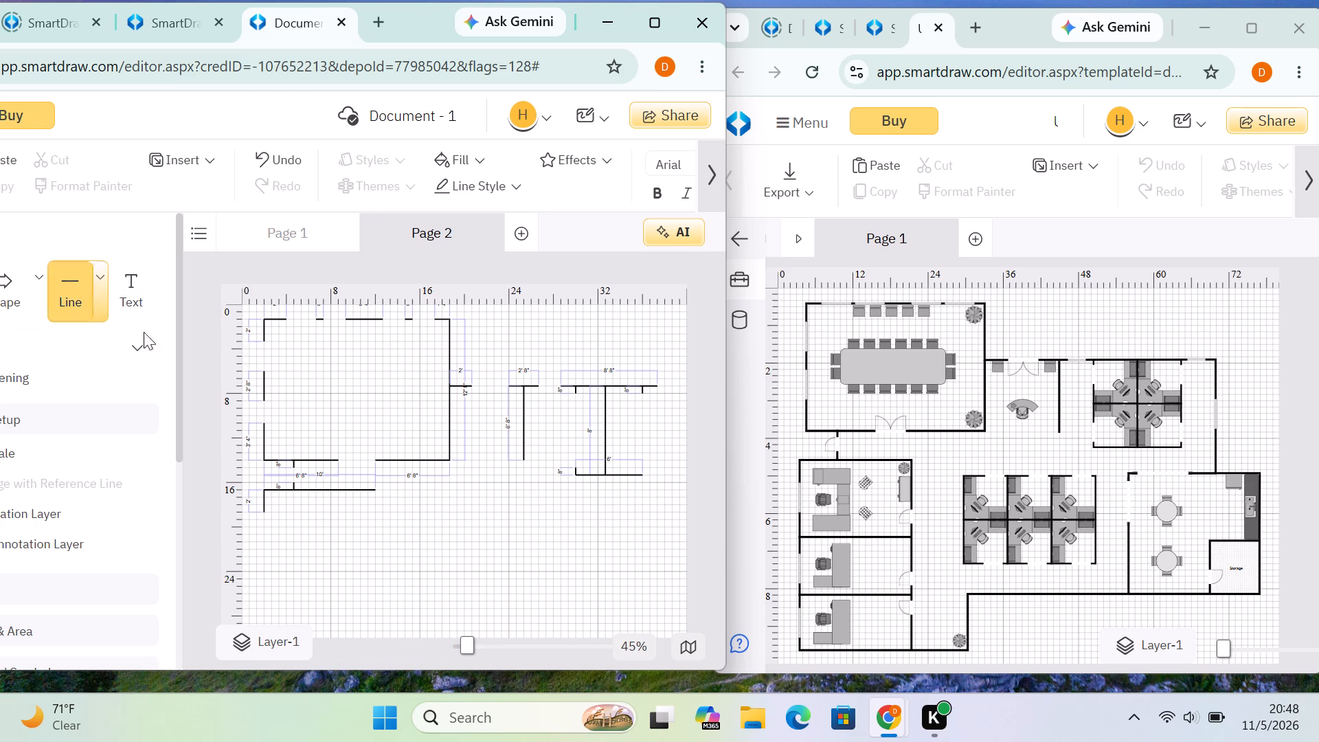
click(640, 470)
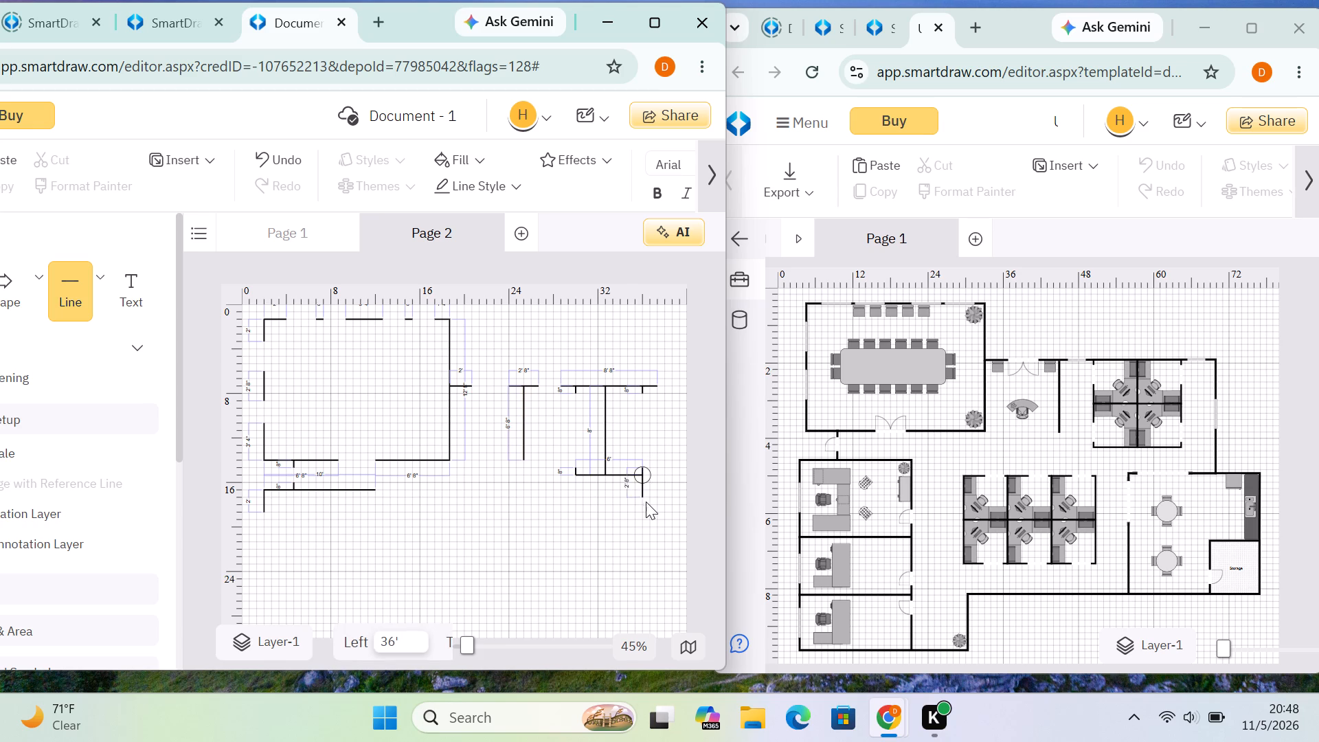
click(646, 502)
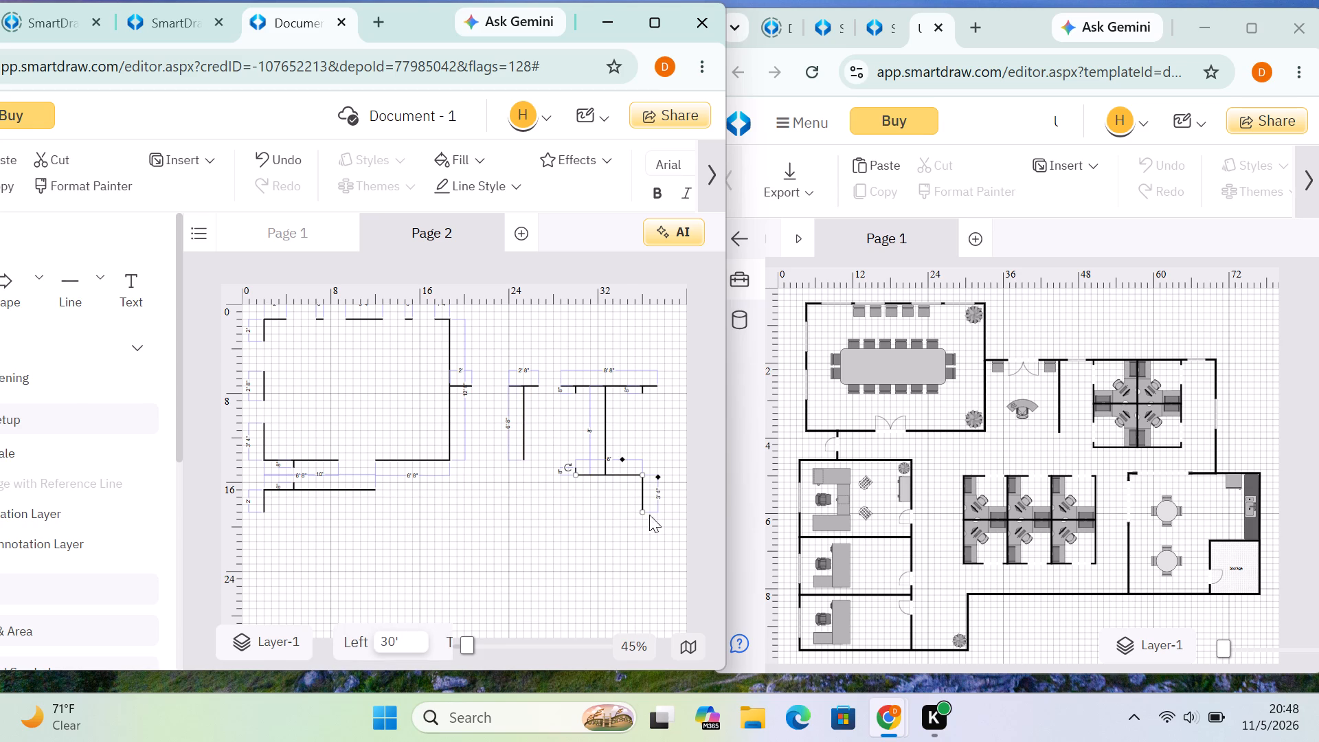
click(644, 510)
click(651, 508)
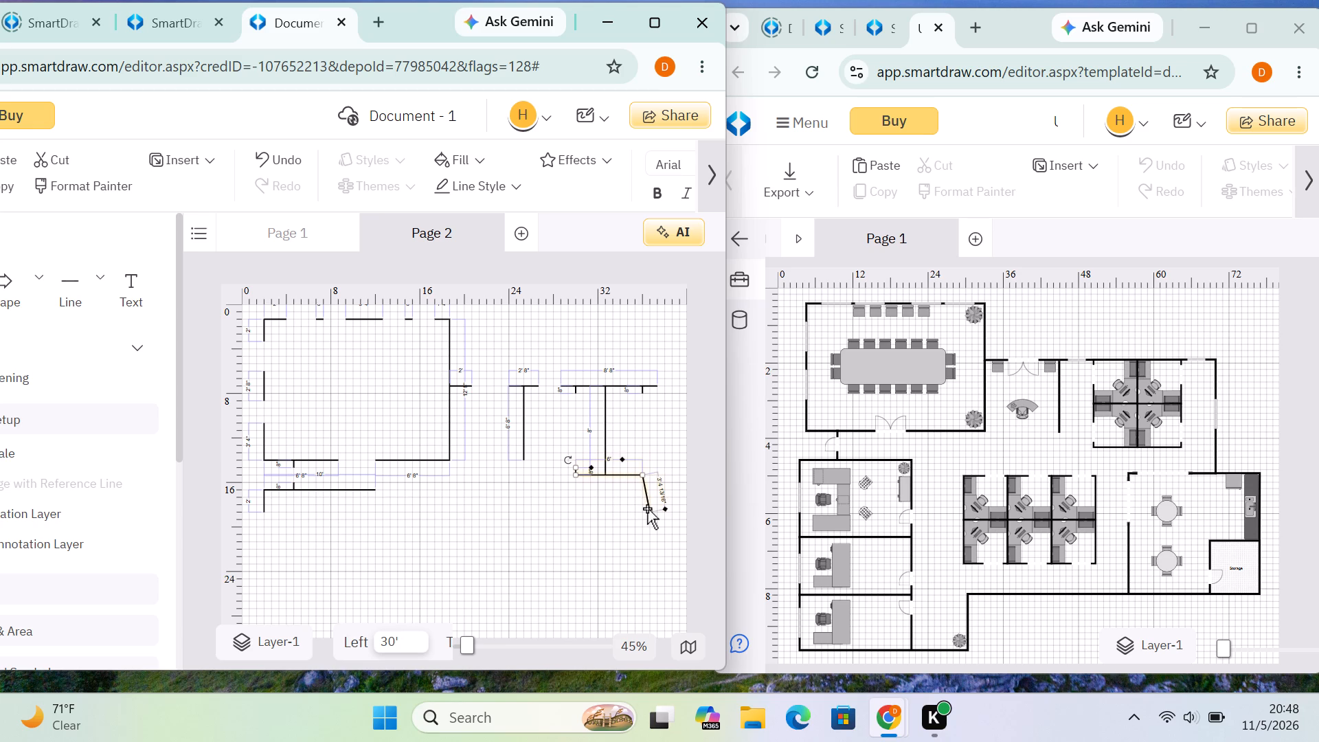
drag(649, 510, 639, 482)
drag(639, 482, 642, 468)
click(640, 504)
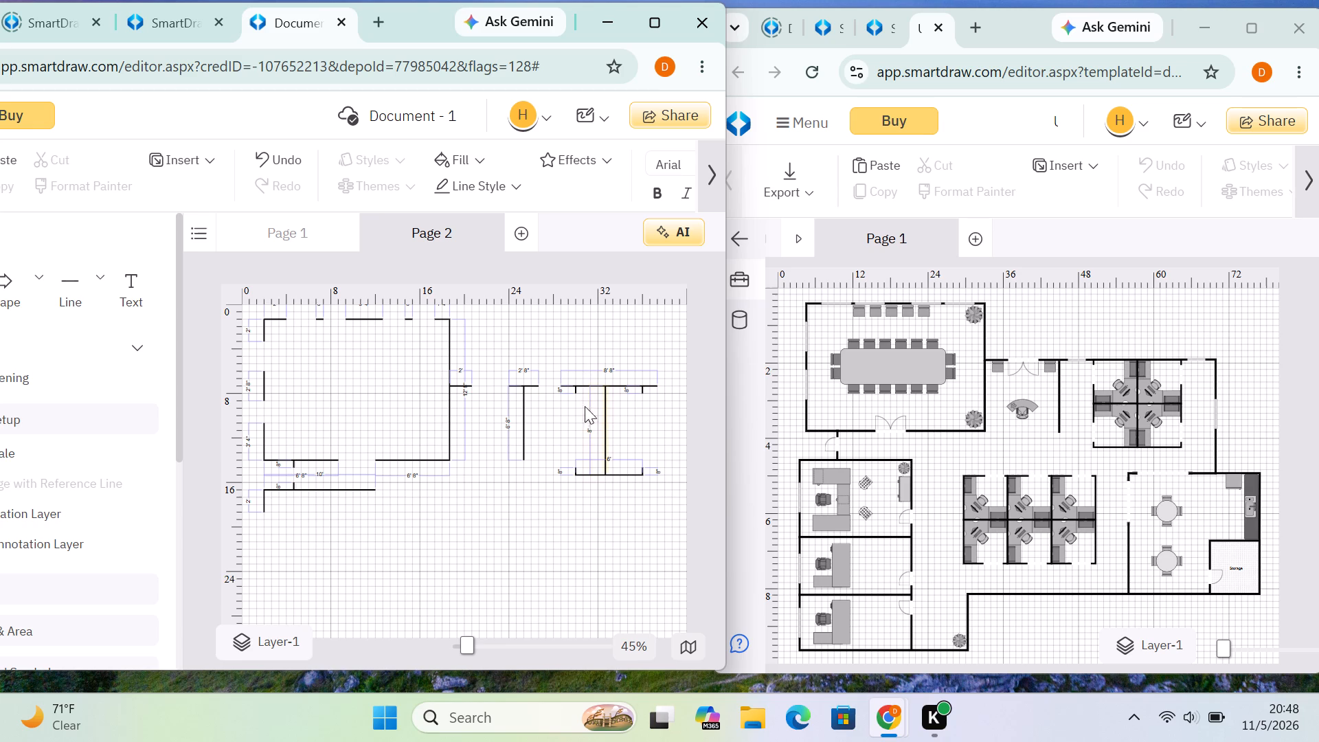
Extend the bottom line's left end to 29' 4" from the left edge, making the line about 6' 8" long.
click(578, 472)
click(574, 471)
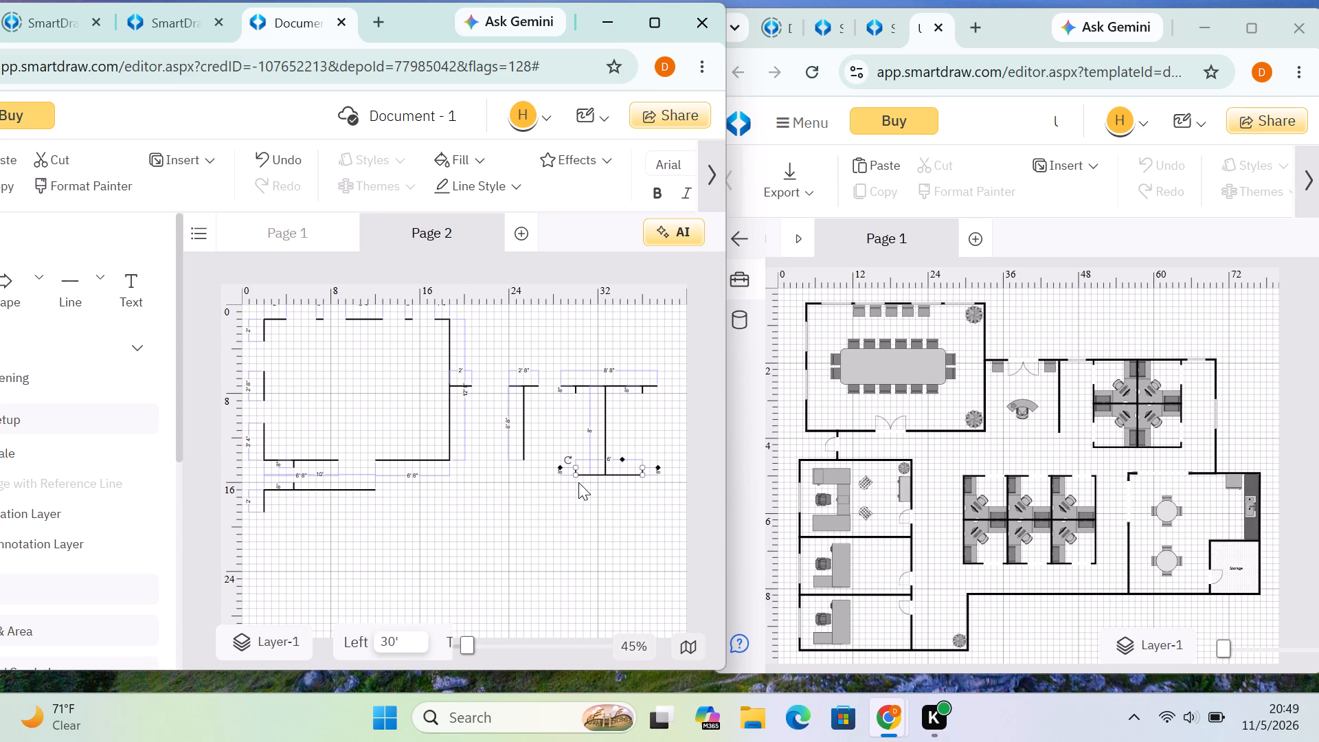
click(579, 484)
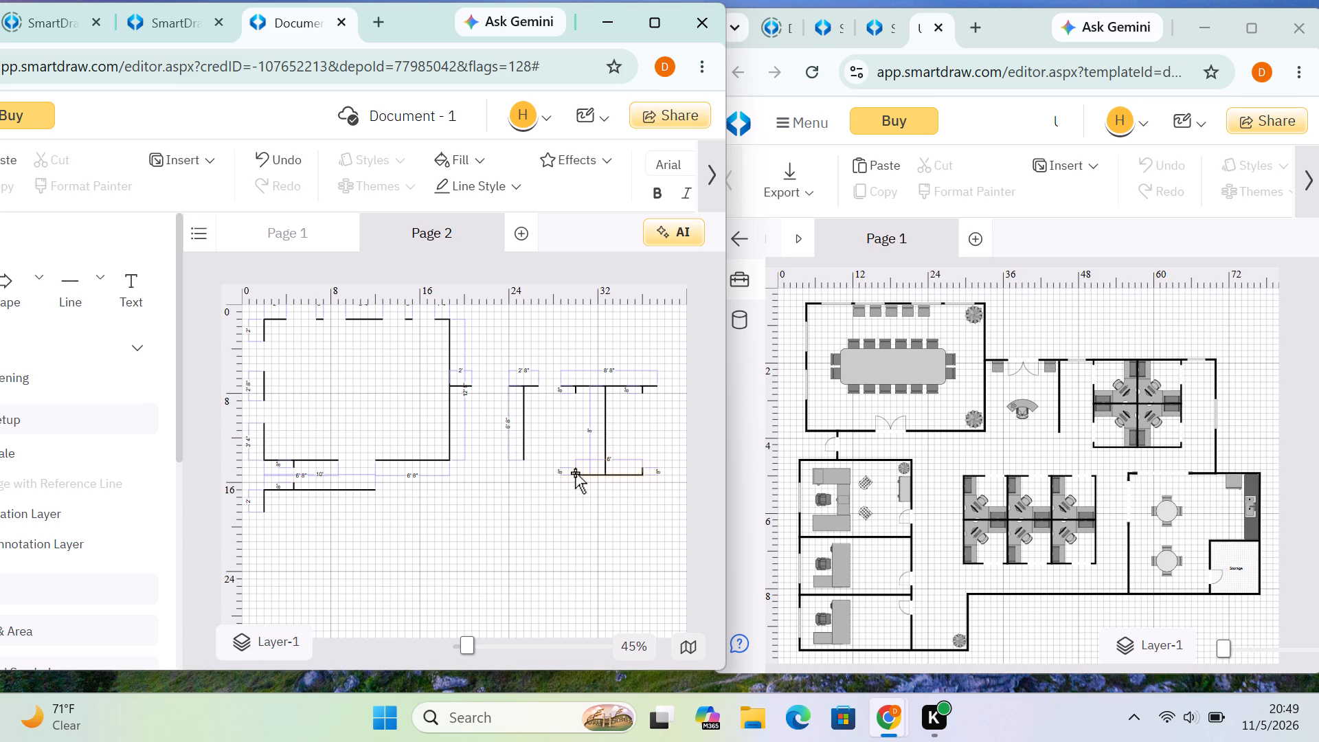
click(575, 473)
drag(575, 473, 568, 473)
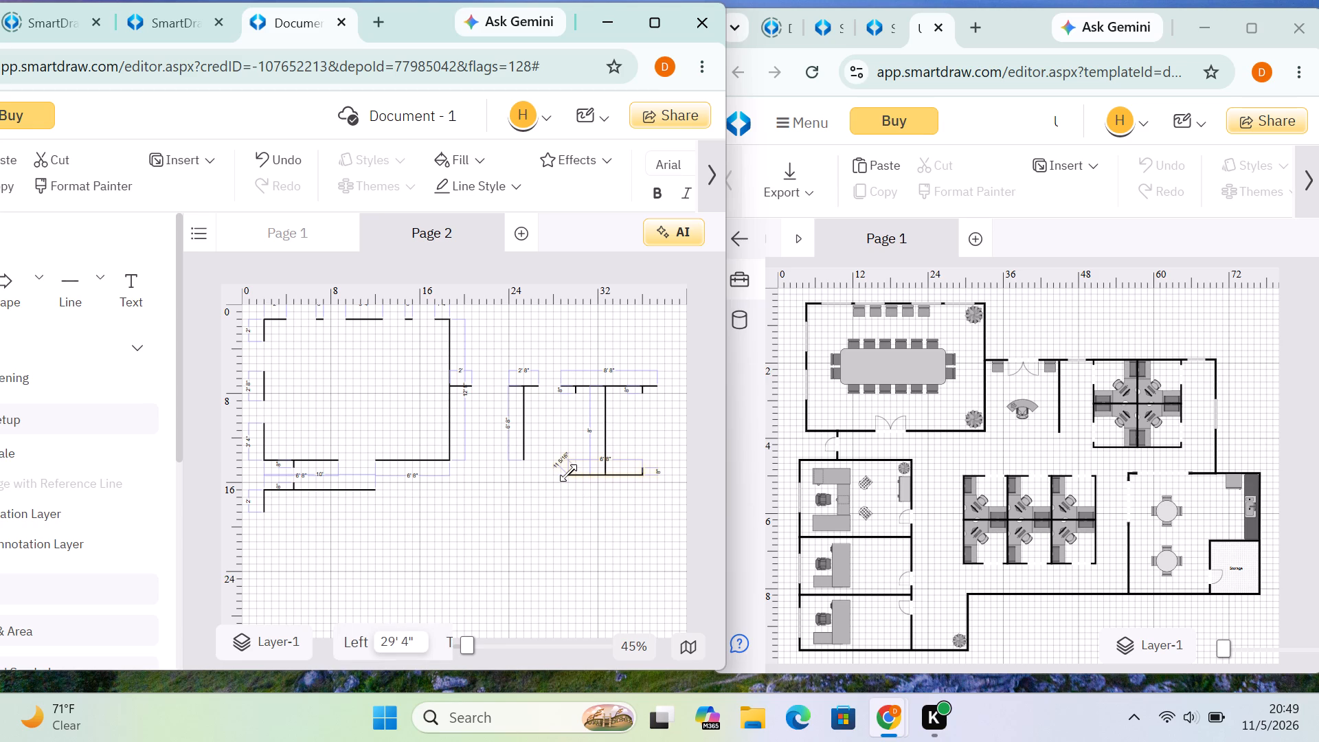
drag(568, 473, 567, 473)
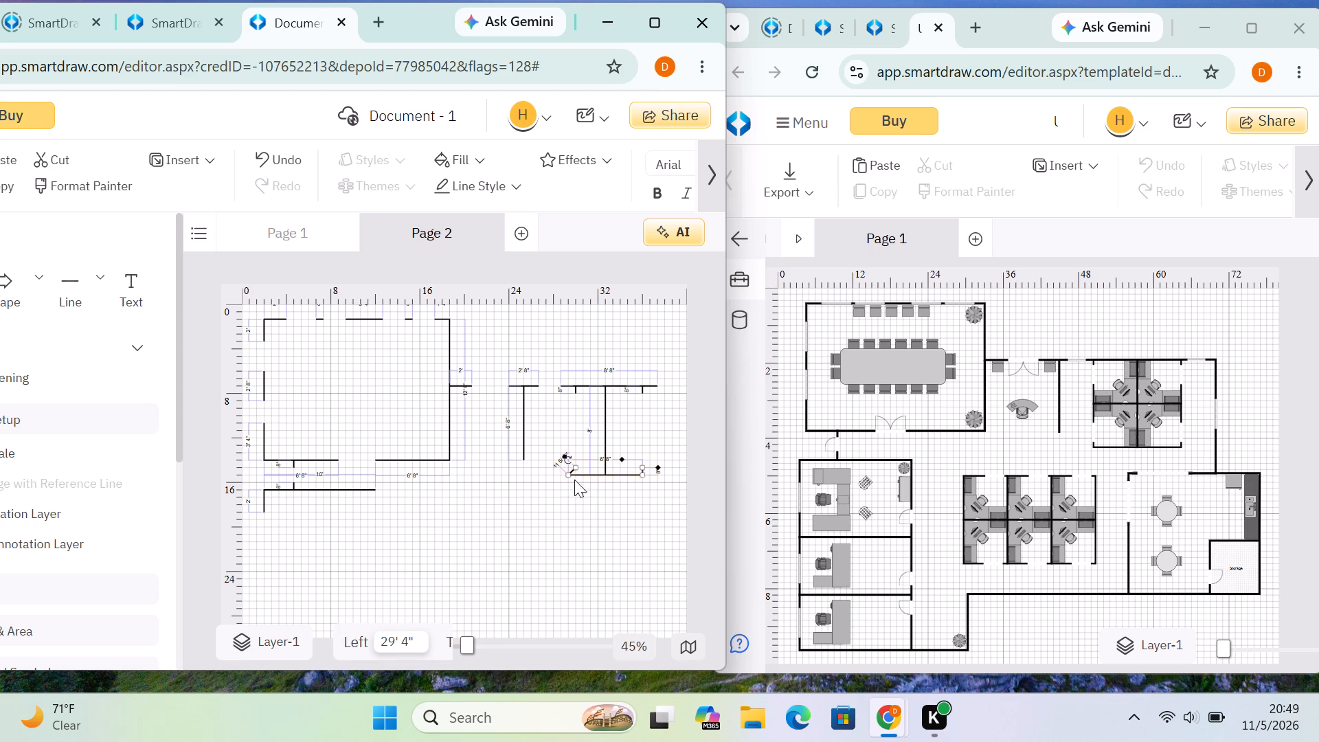
Straighten the slanted left stub on the bottom line by moving its upper end to 29' 4" from the left edge, about 8" tall.
click(582, 505)
click(573, 465)
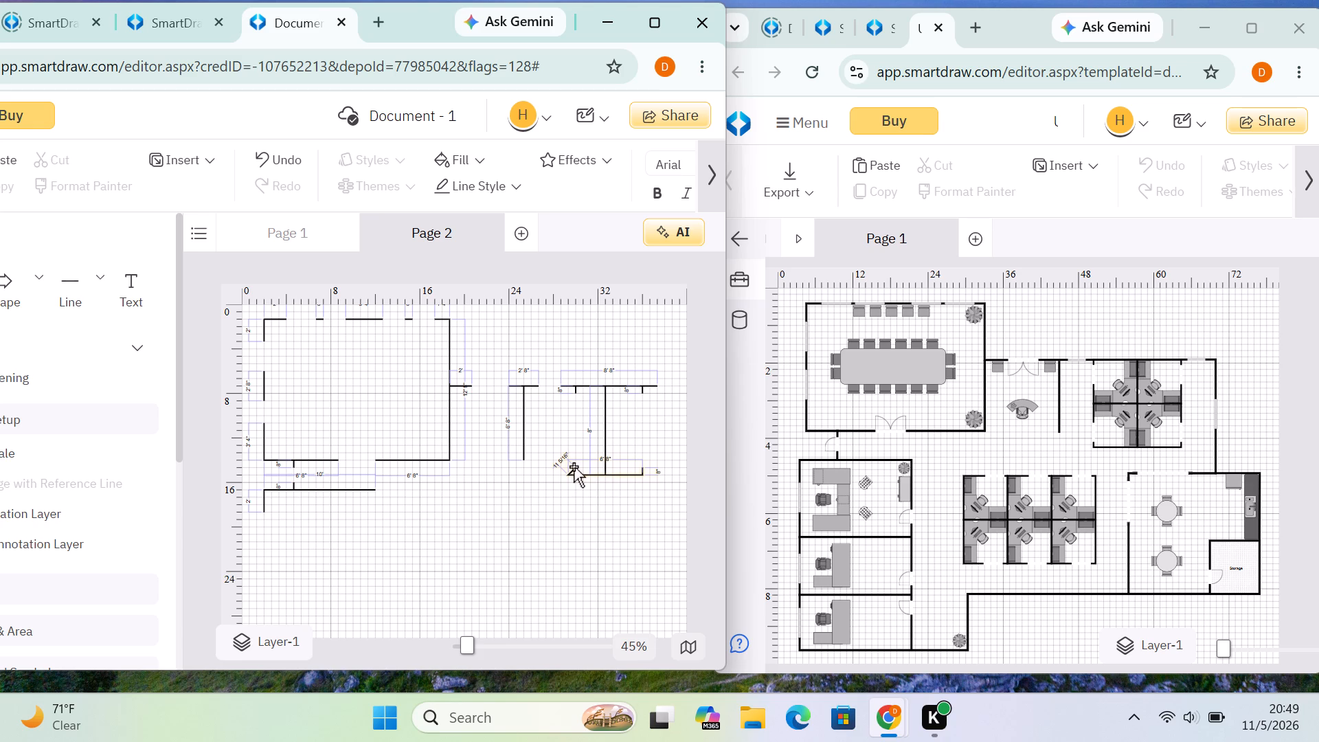
click(574, 466)
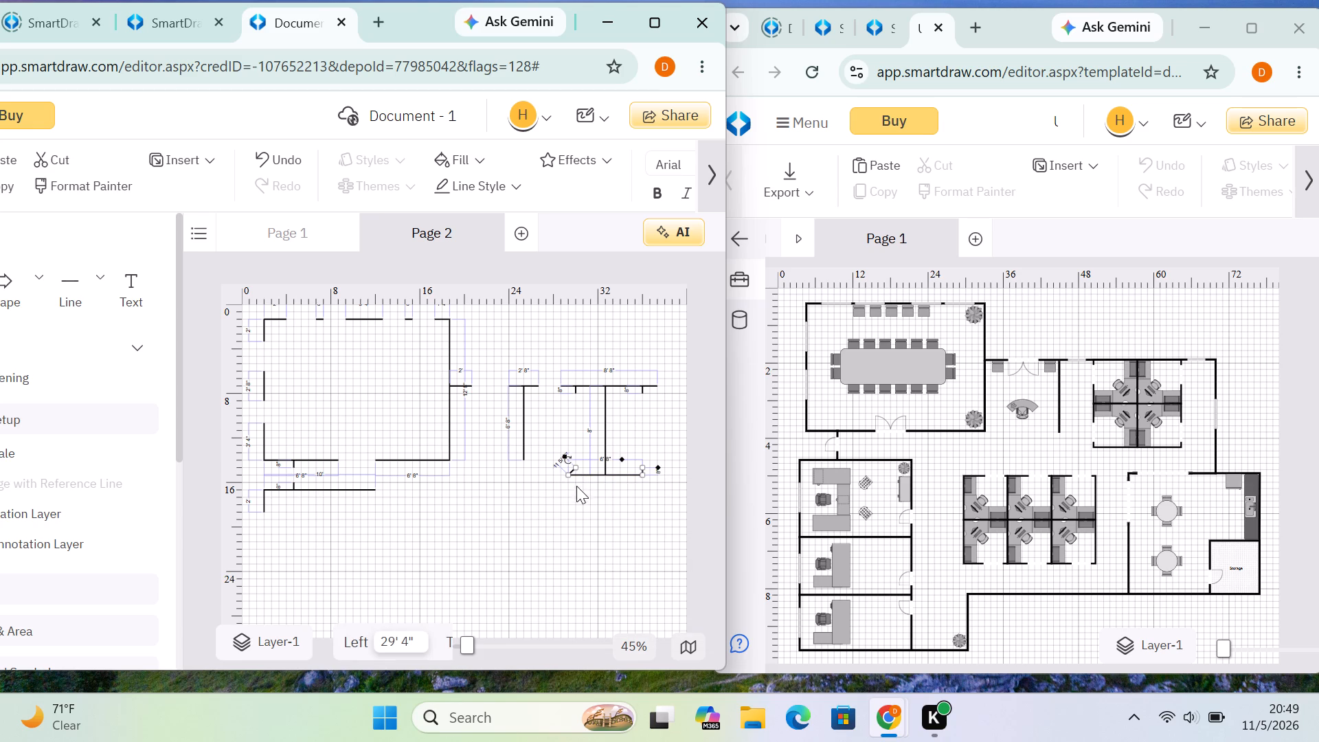
click(576, 489)
click(576, 471)
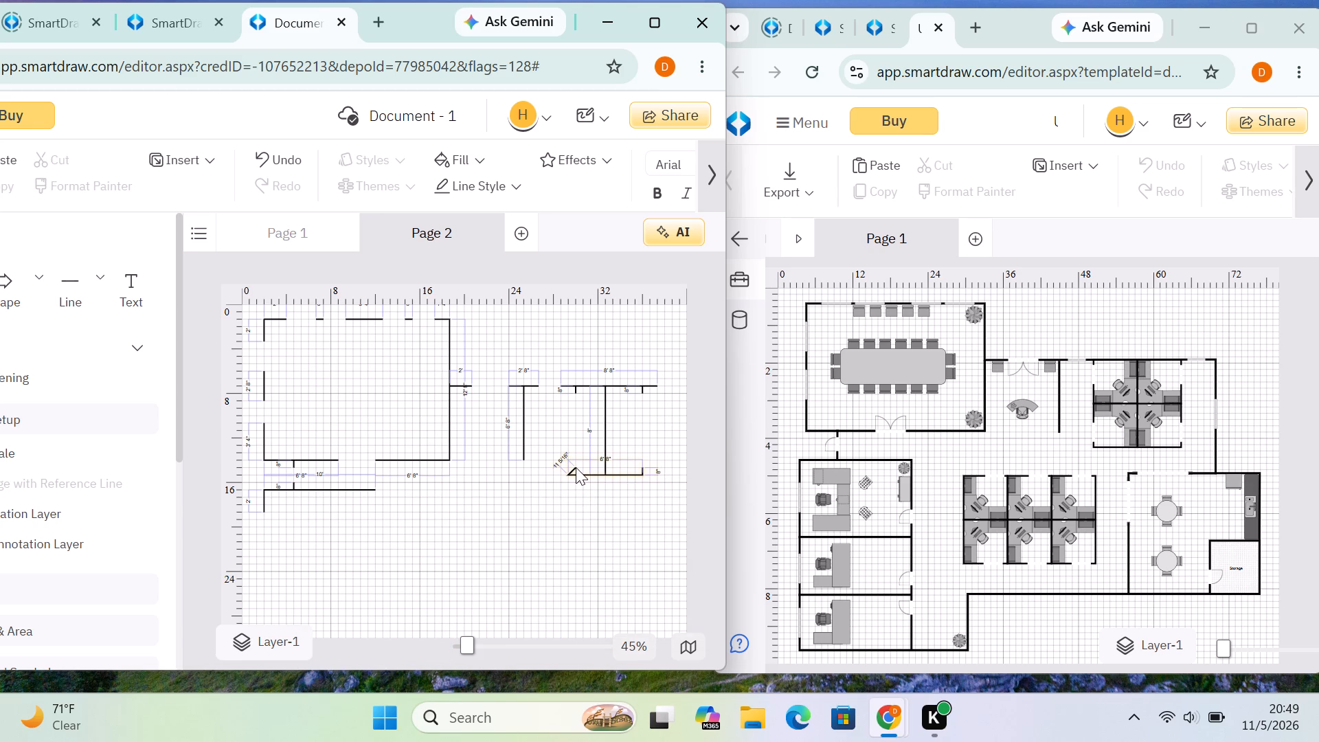
click(574, 468)
click(574, 468)
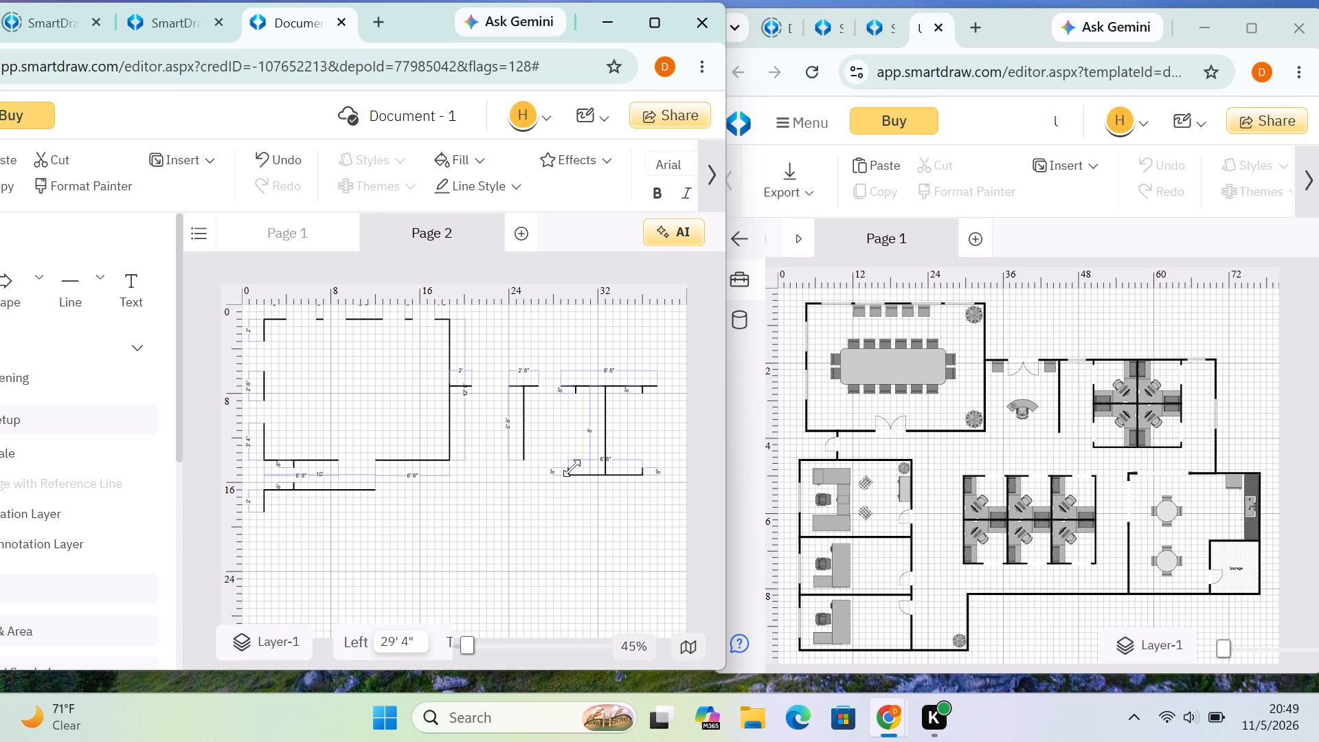
click(580, 503)
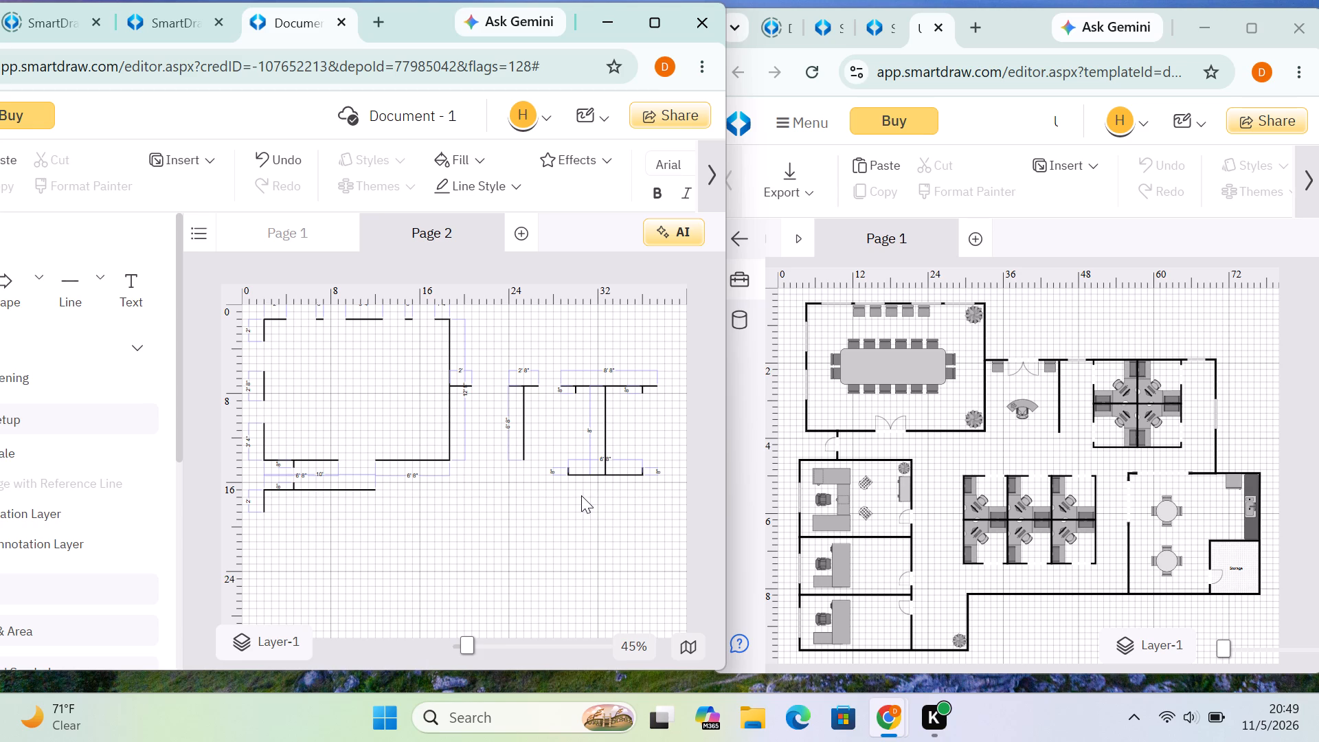
Shift the 8' 8" top line, together with its stubs, sideways to start 28' from the left edge.
click(574, 390)
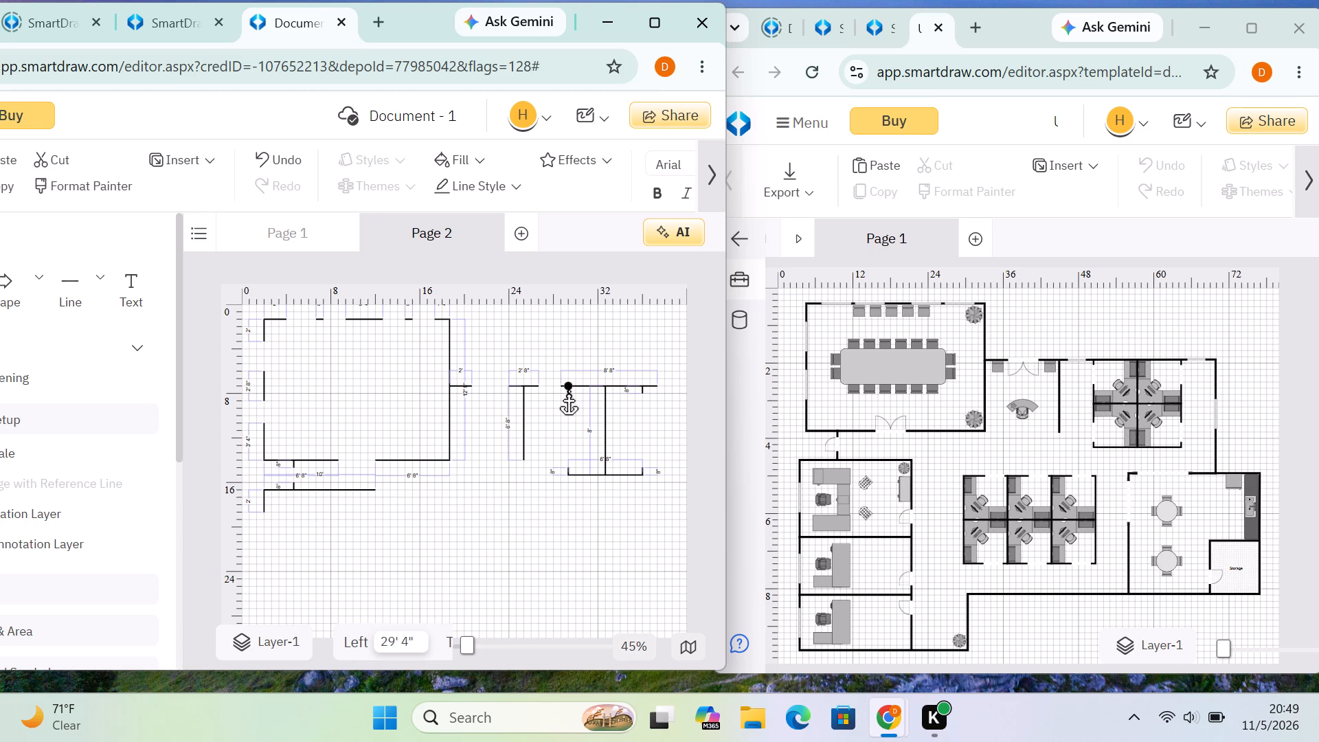
click(574, 405)
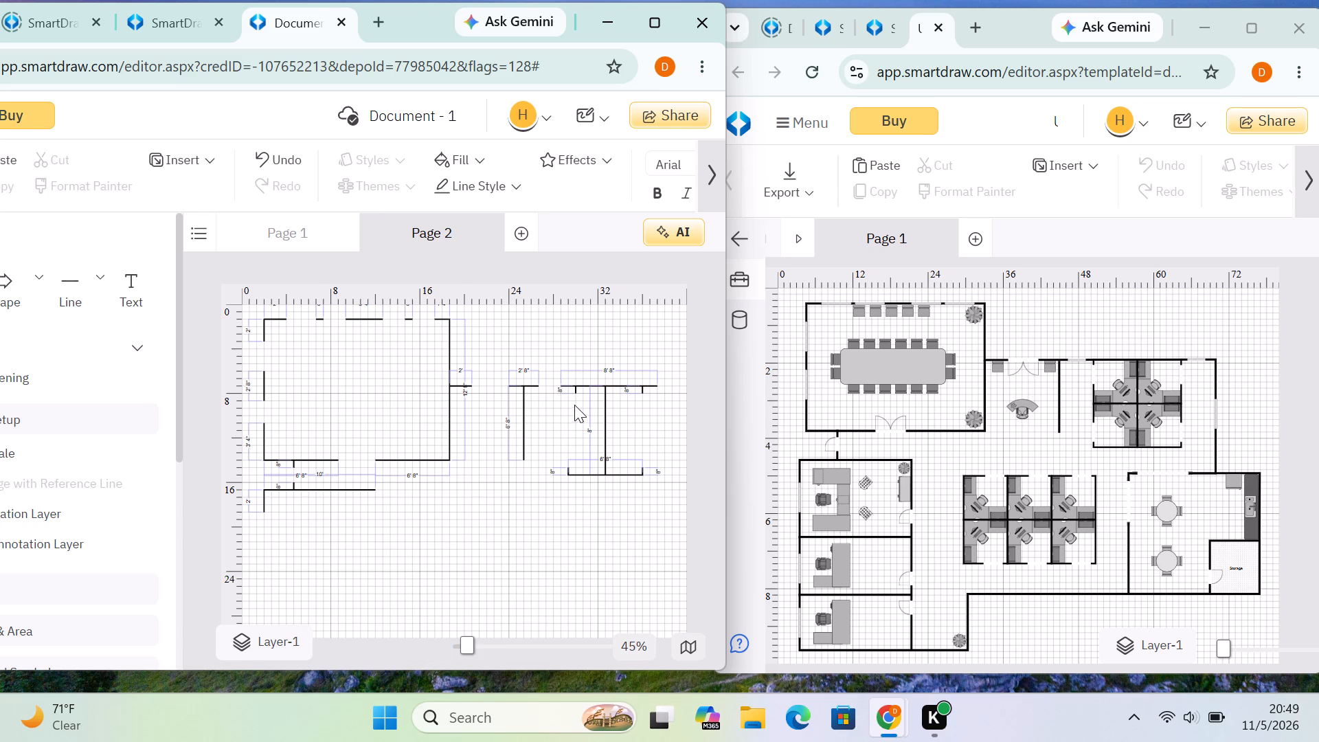
click(565, 385)
drag(565, 385, 564, 385)
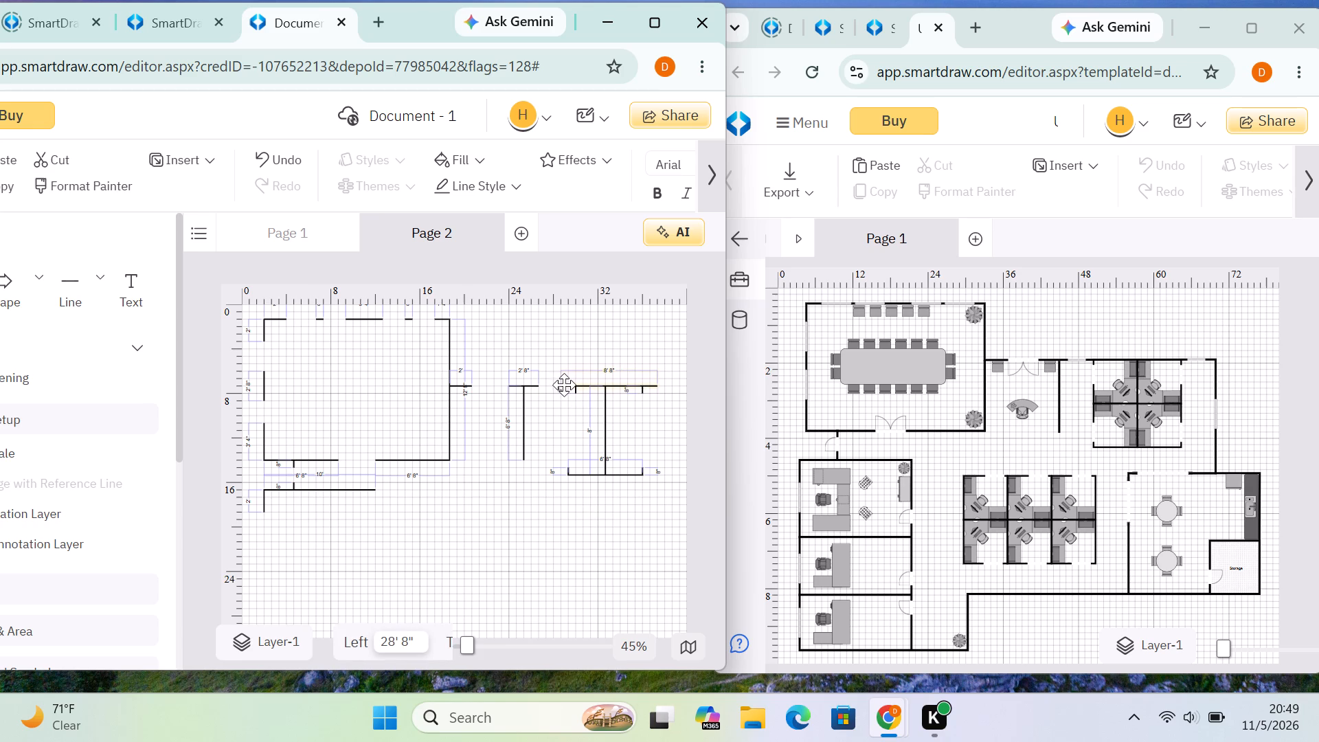
drag(564, 385, 559, 385)
click(576, 410)
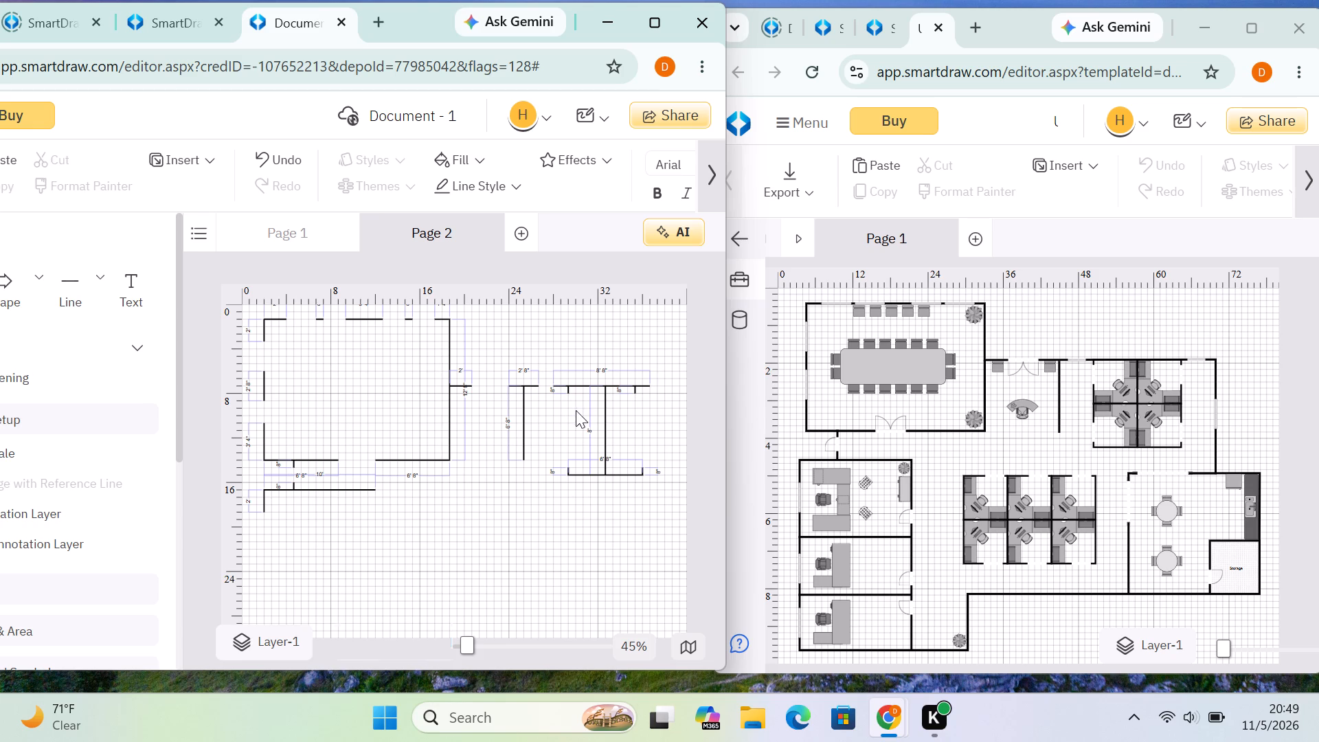
Move the right stub under the top line to 36' from the left edge, keeping it attached to the line.
click(635, 390)
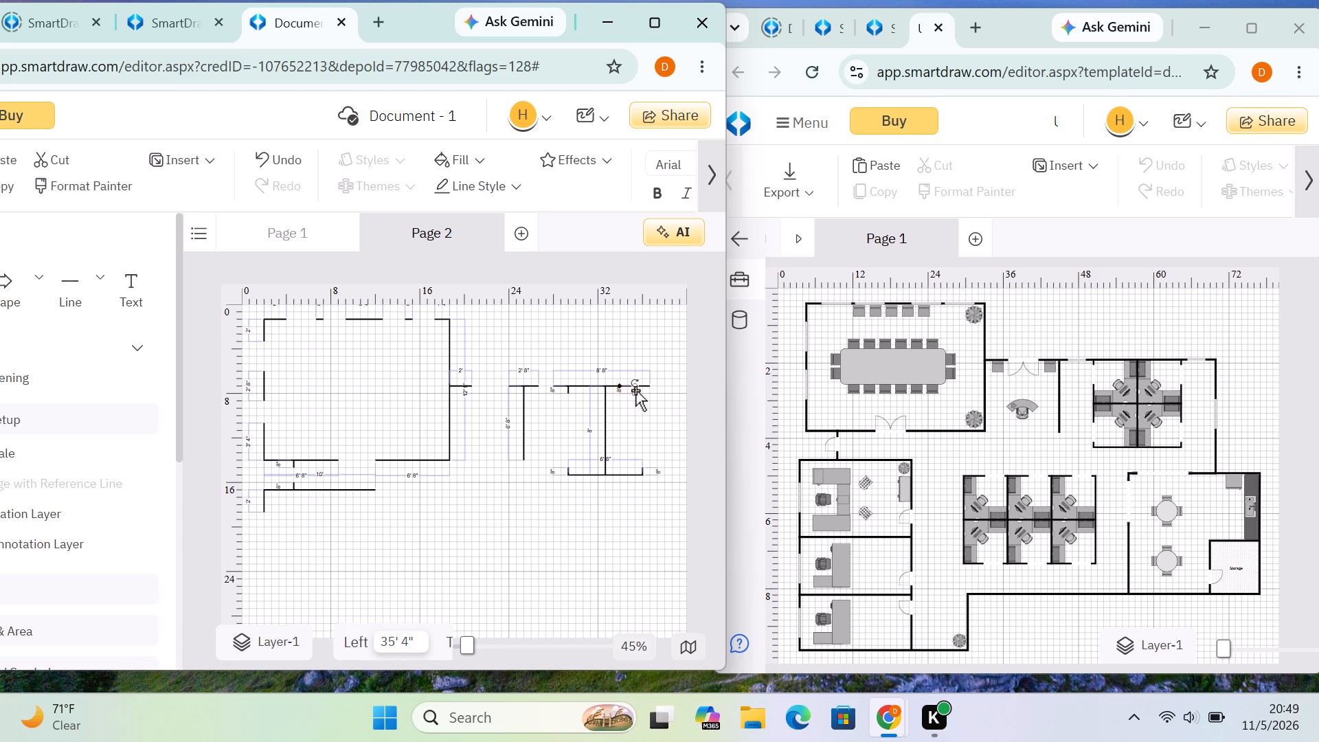
click(647, 389)
click(646, 387)
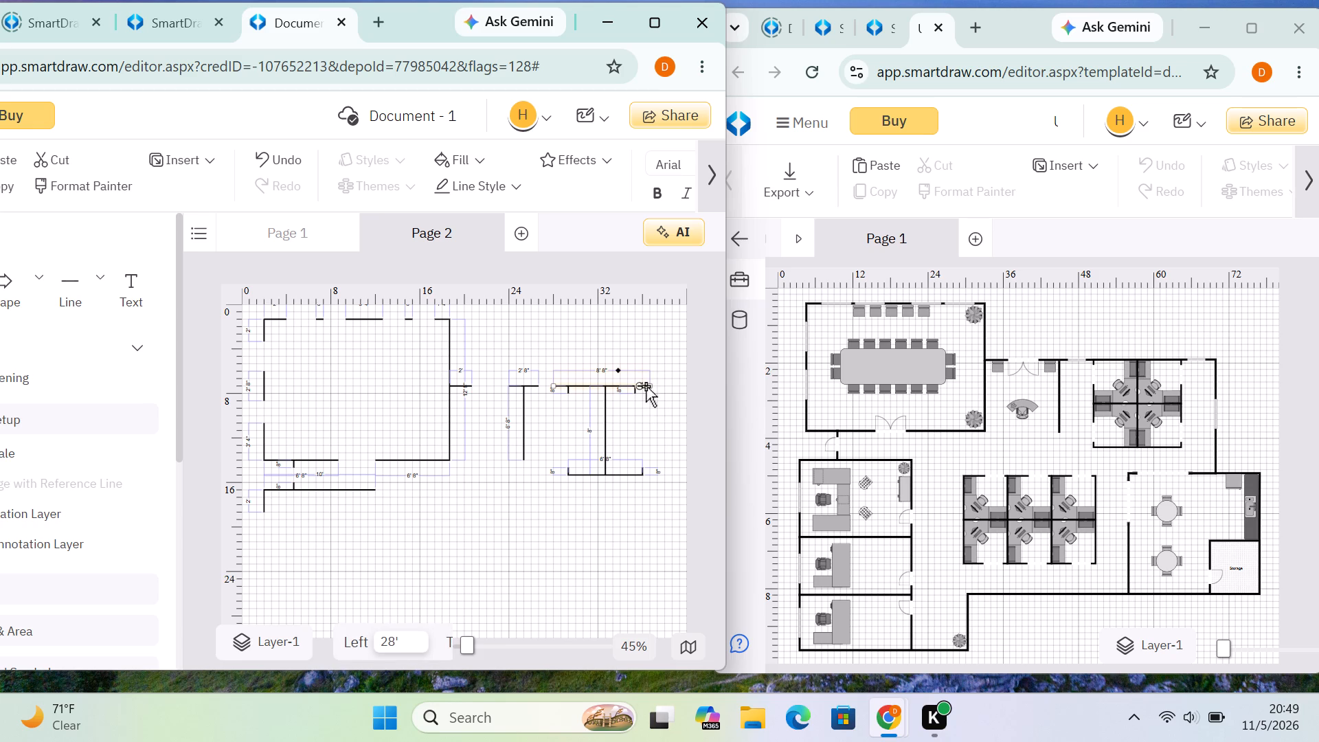
click(650, 386)
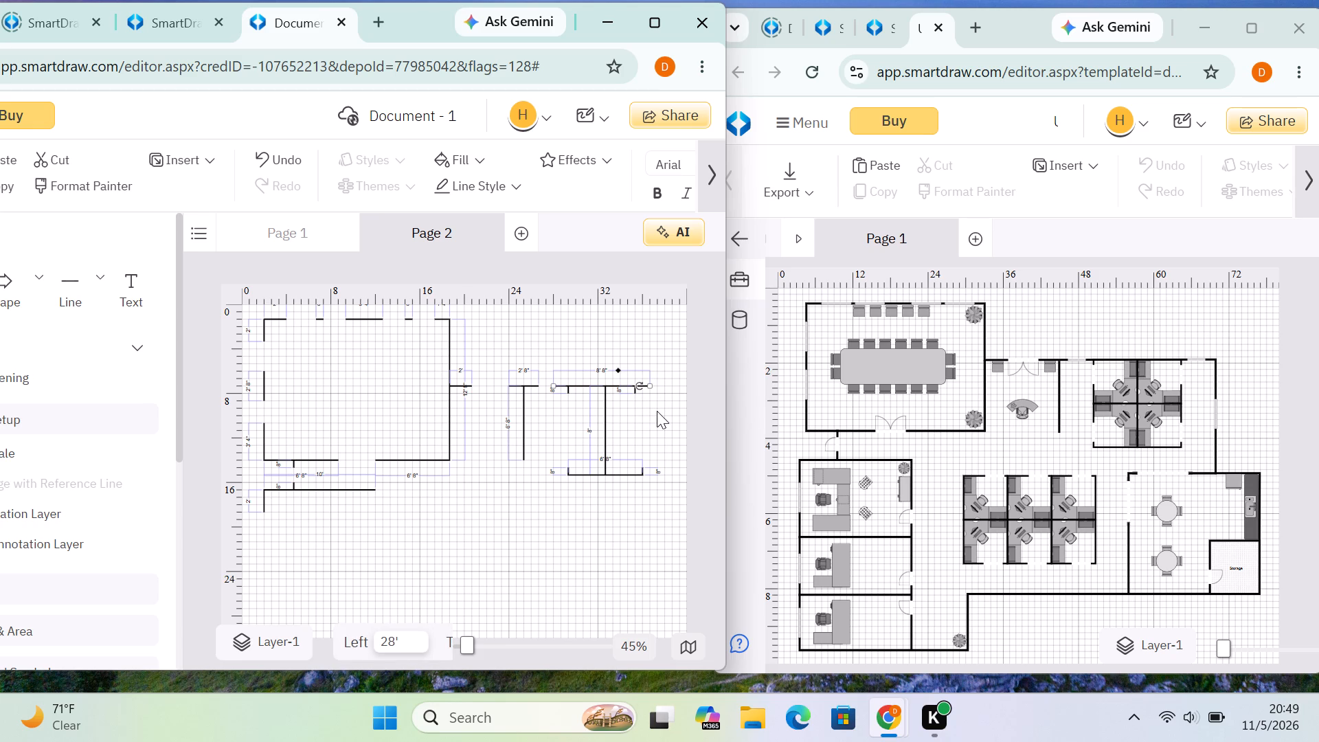
click(657, 411)
click(636, 392)
click(647, 414)
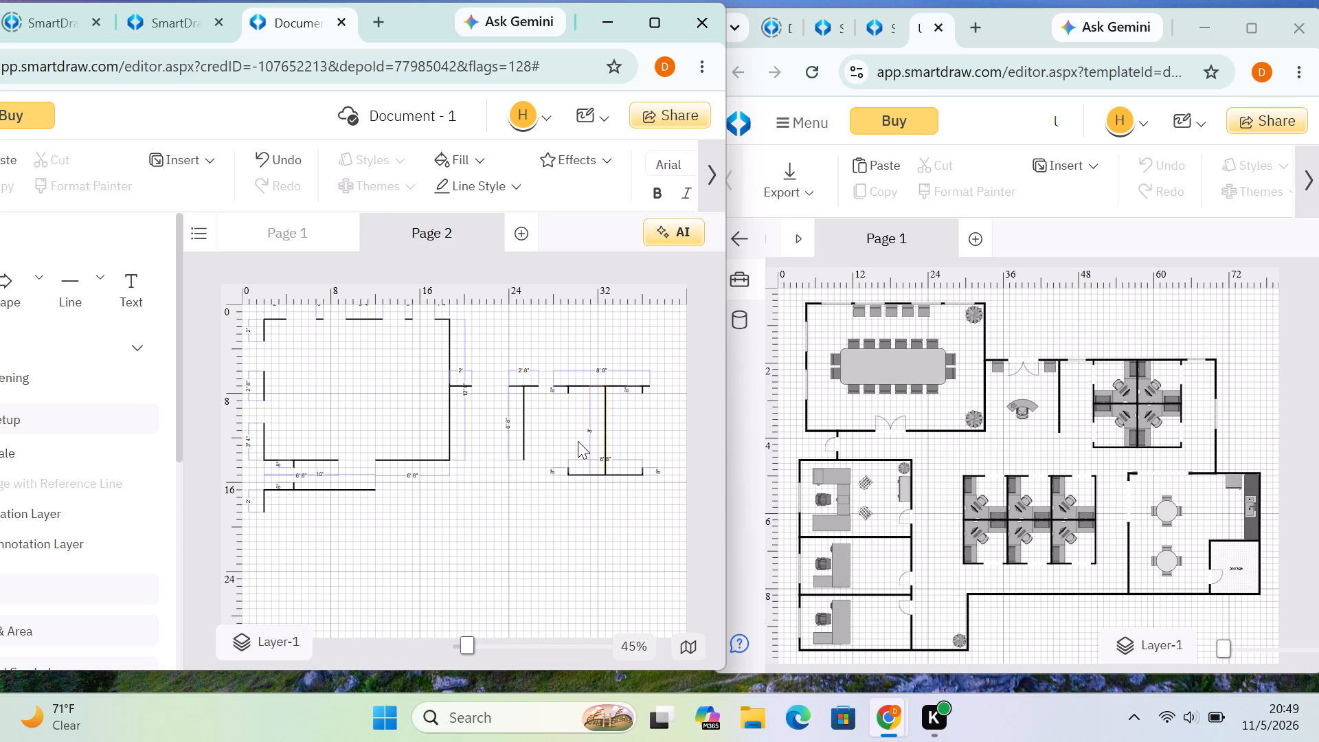
Draw a horizontal line about 6' 8" long across the middle of the vertical divider, from 29' 4" to 36'.
click(60, 284)
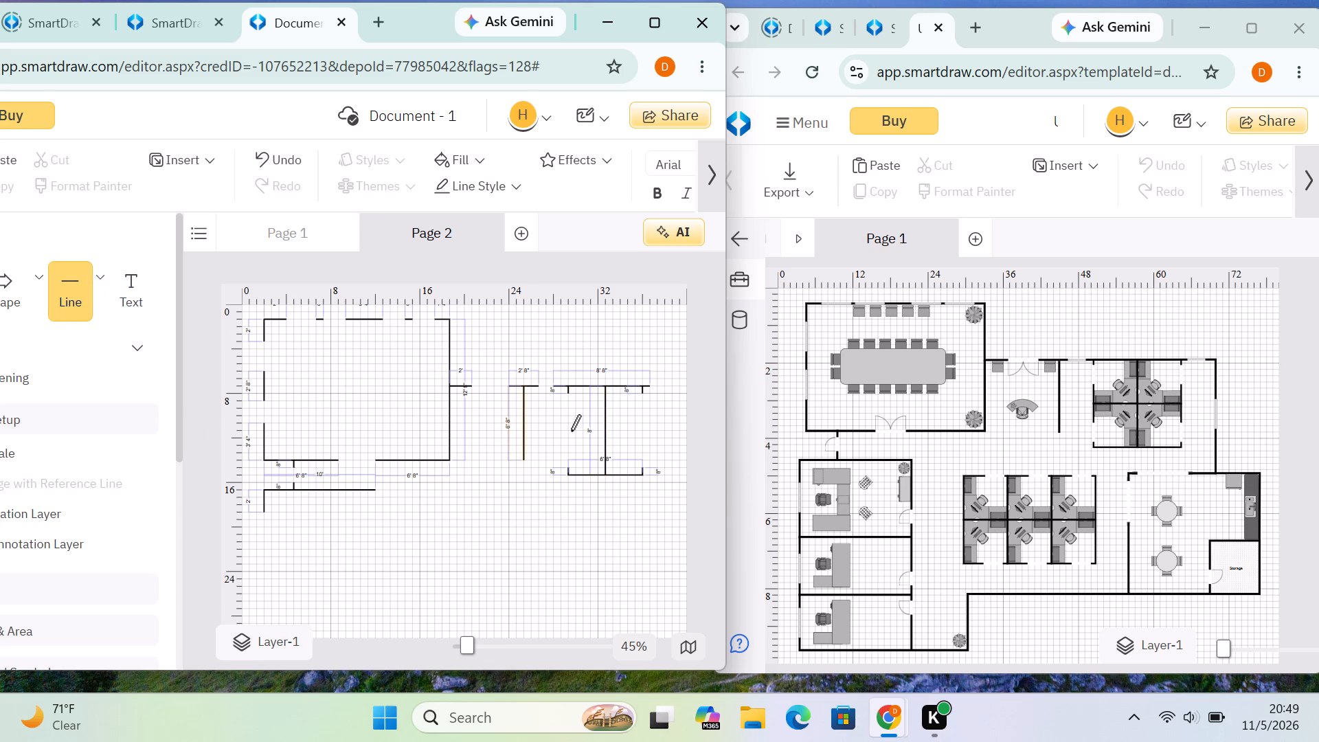
drag(569, 429, 600, 431)
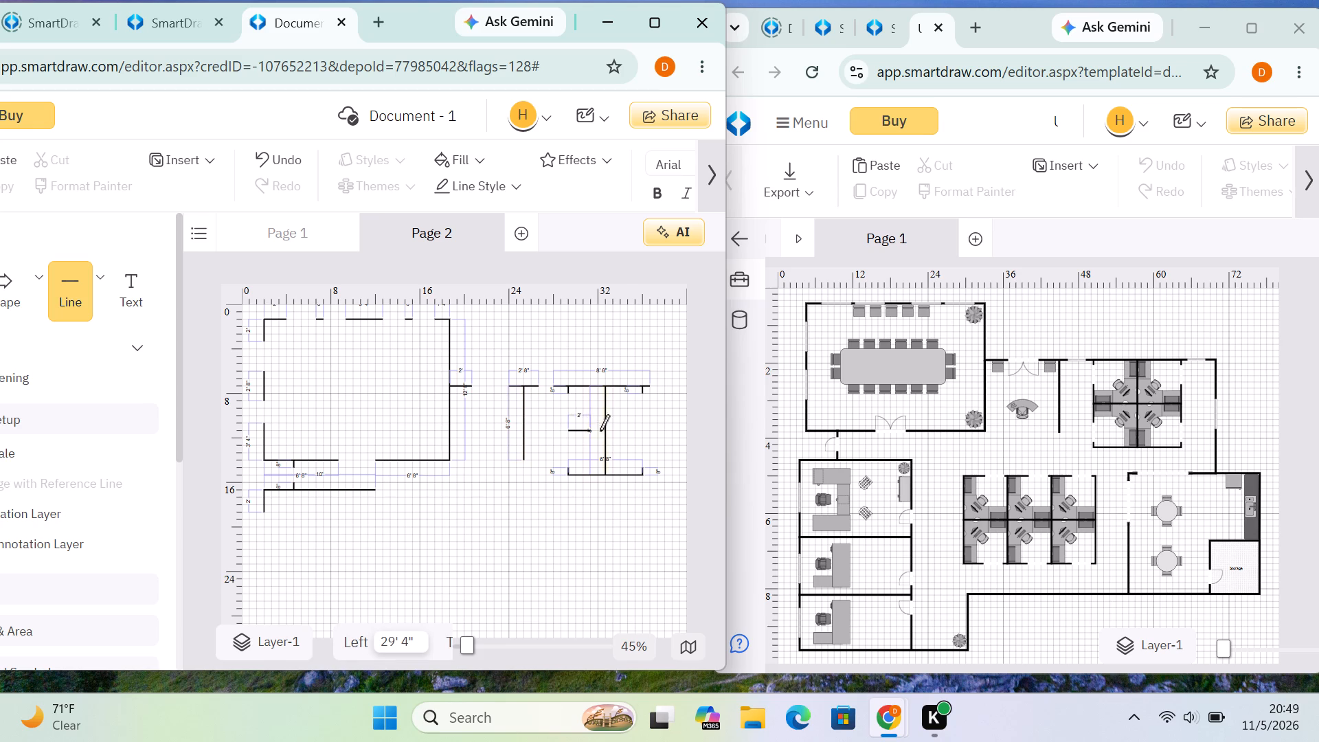
drag(600, 431, 646, 431)
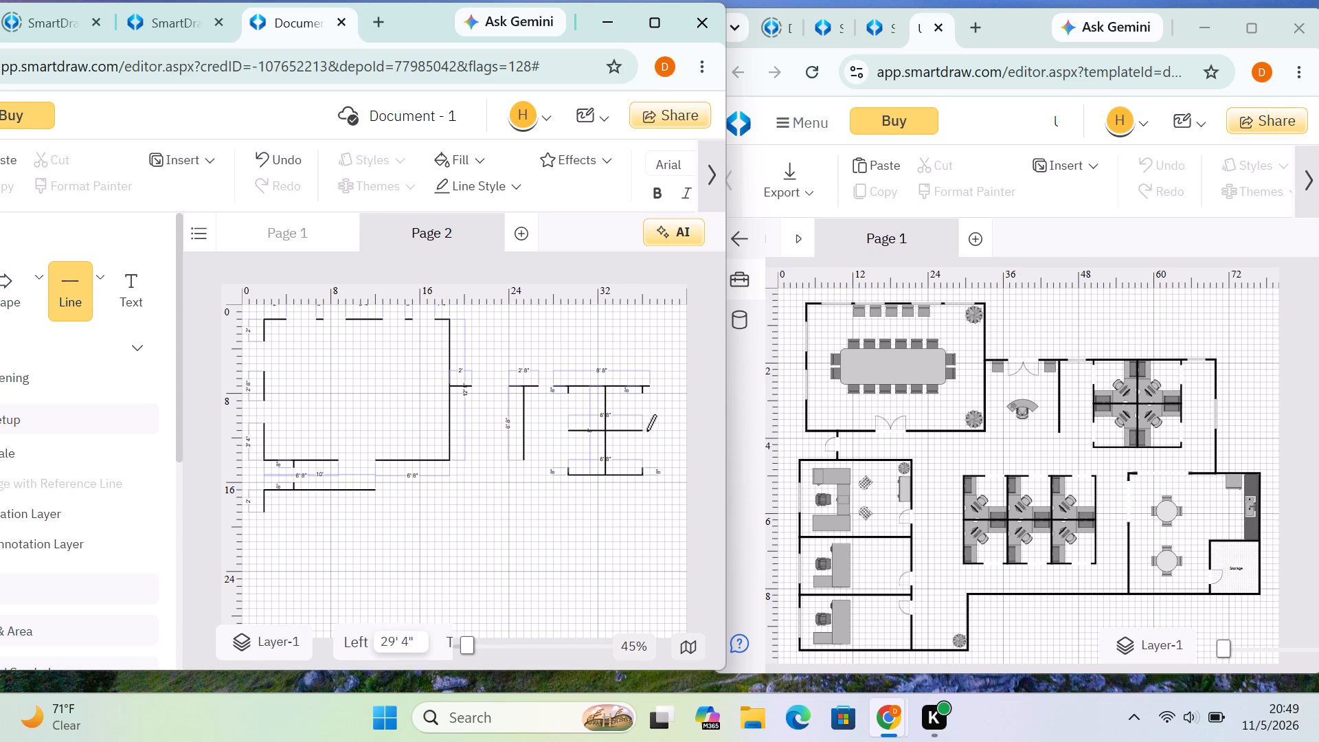
drag(646, 431, 646, 431)
click(646, 434)
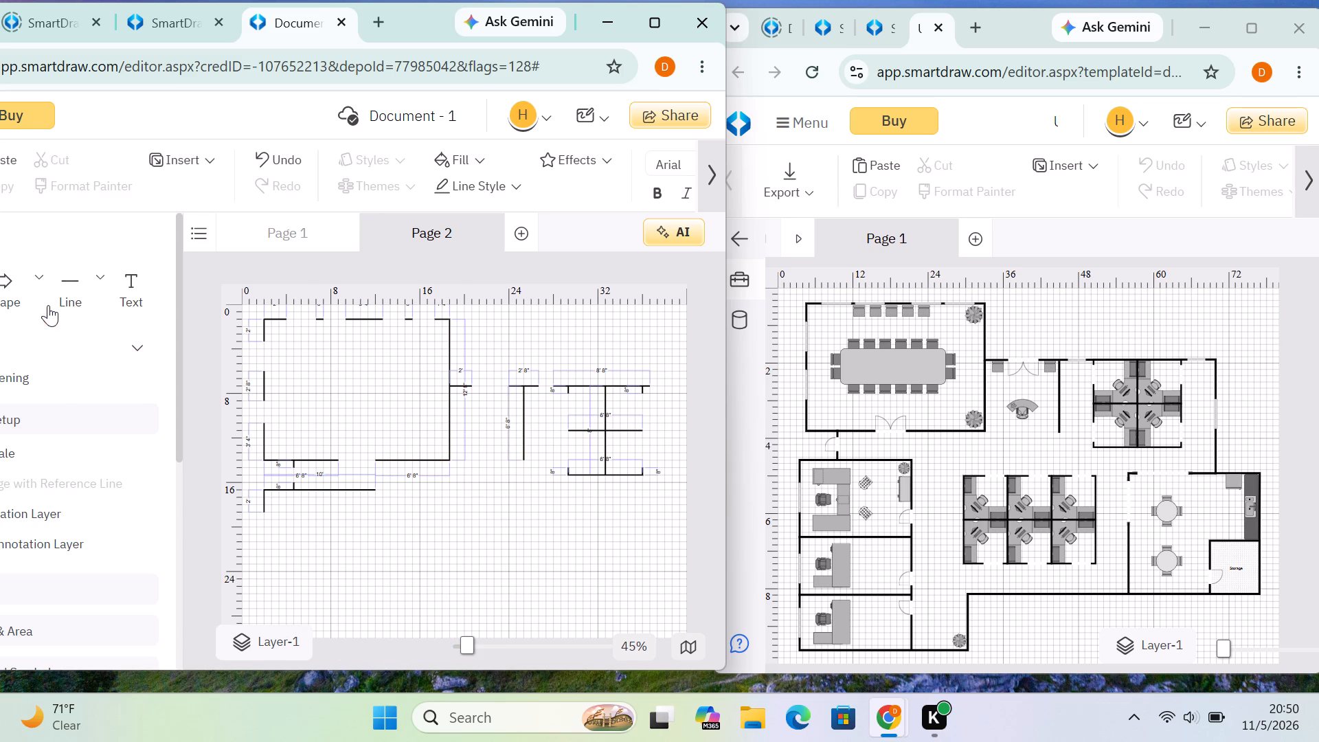
Draw a vertical line about 2' 8" long across the middle line's left end, 29' 4" from the left edge.
click(67, 297)
drag(567, 413, 567, 441)
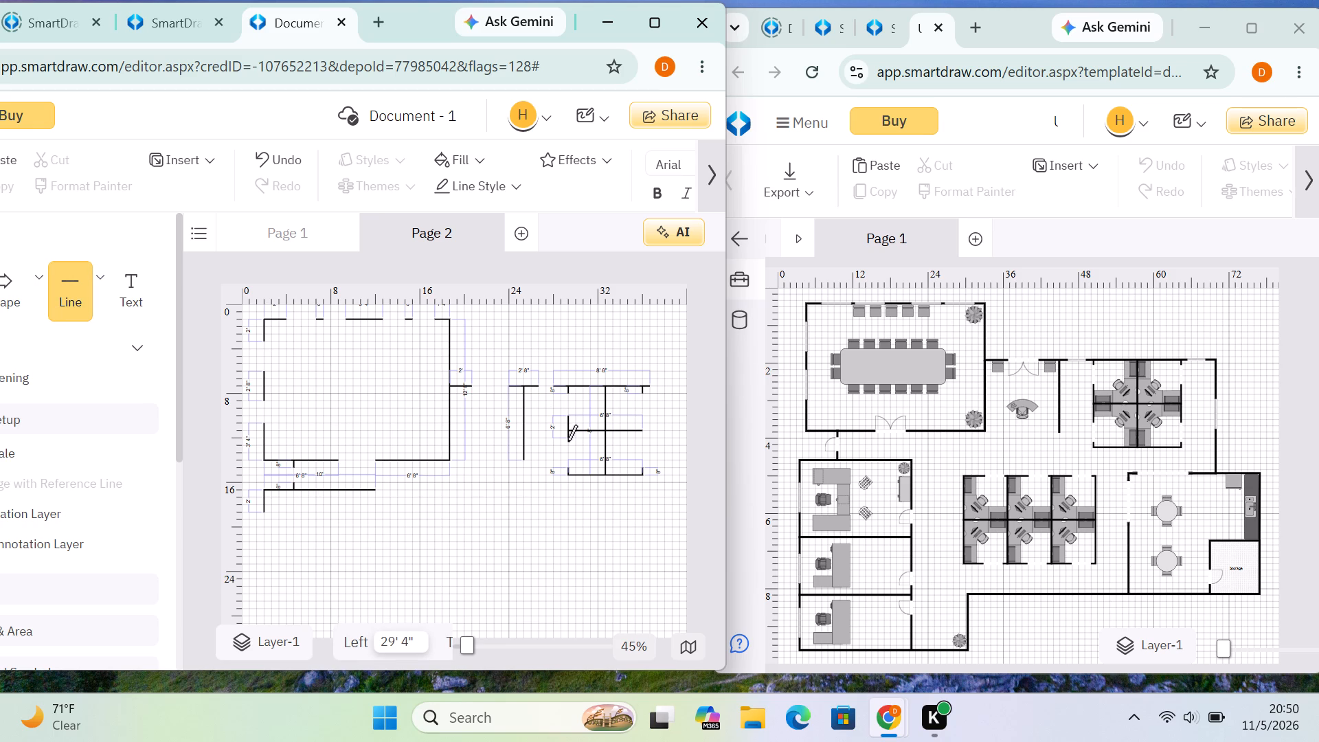
drag(567, 441, 568, 445)
click(558, 445)
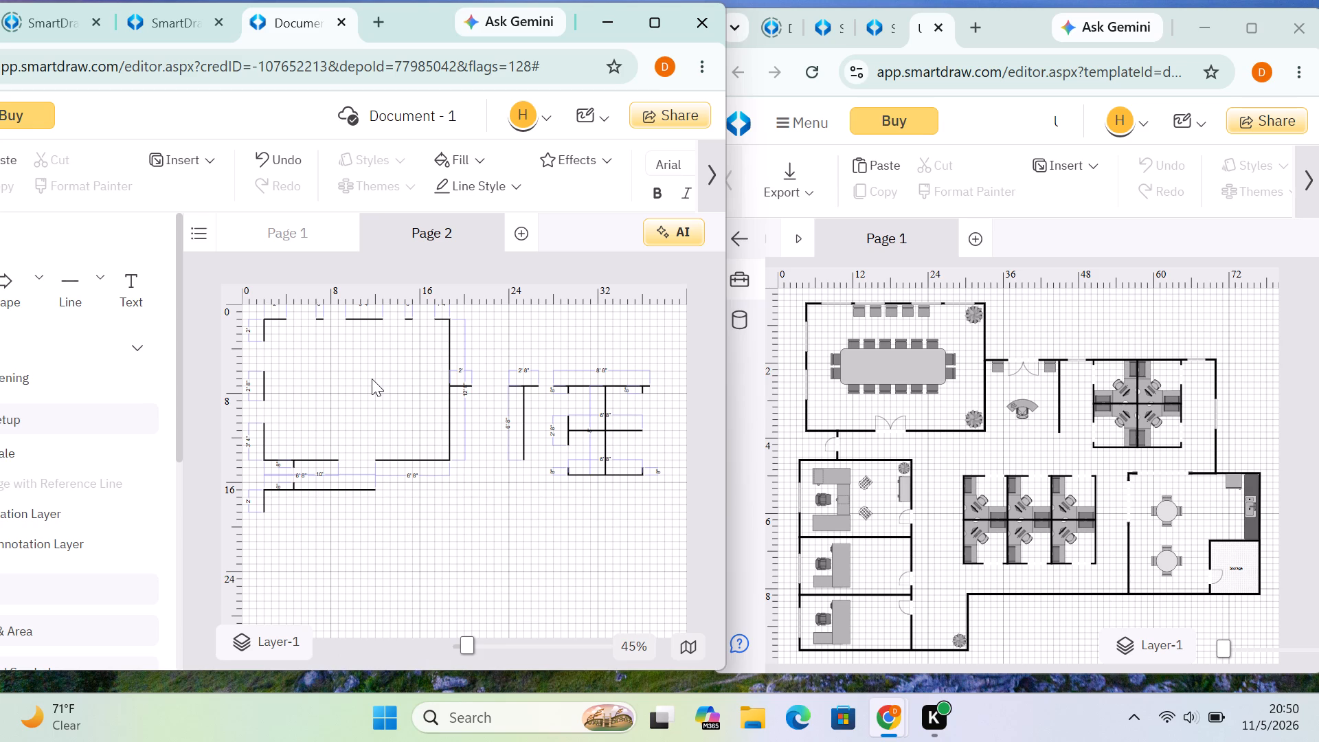
Draw a vertical line about 2' 8" long across the middle line's right end, 36' from the left edge.
click(74, 302)
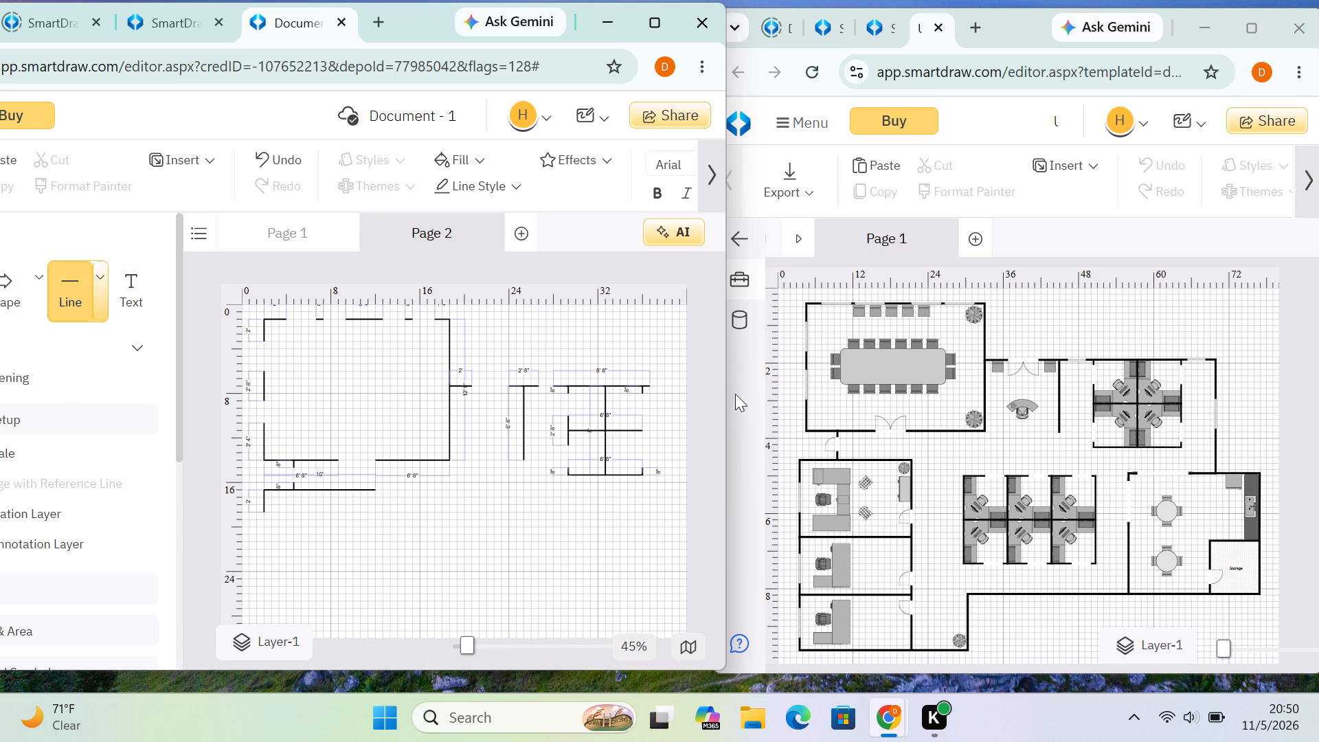
drag(640, 420, 640, 445)
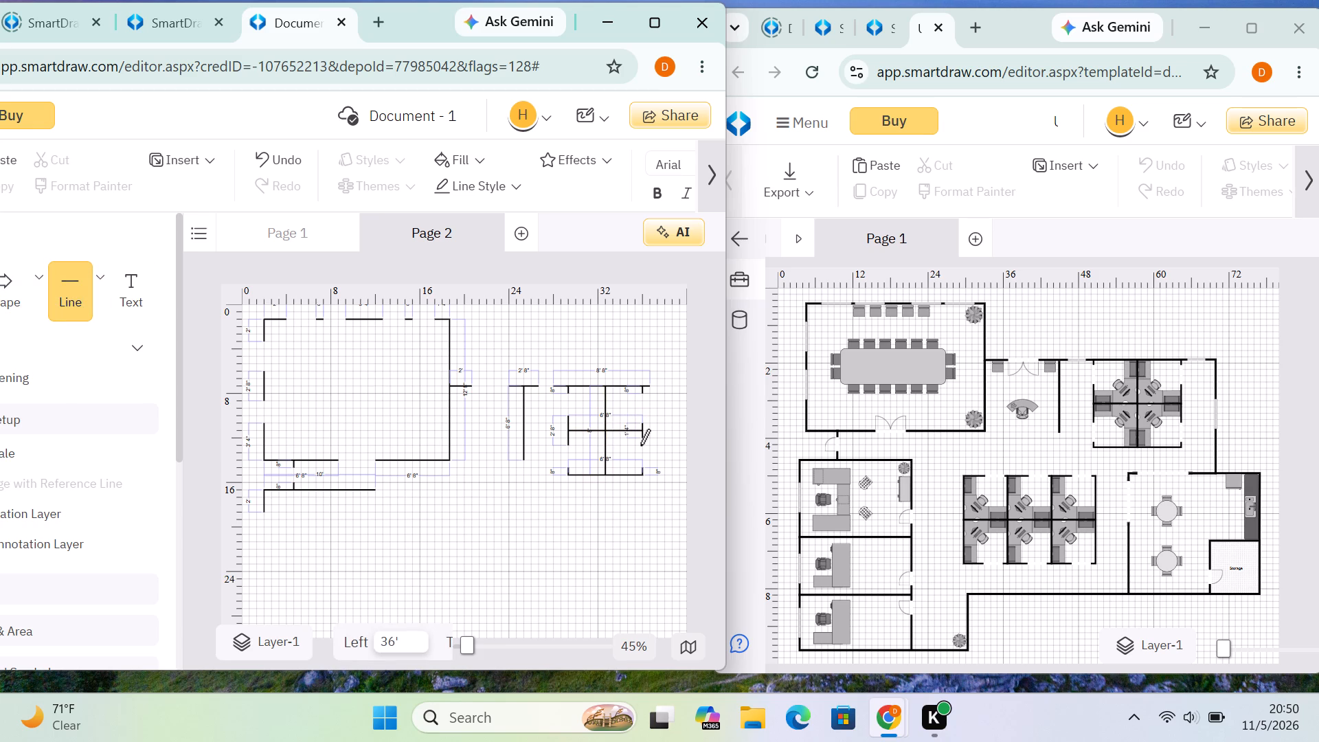
drag(640, 445, 640, 446)
drag(641, 422, 645, 421)
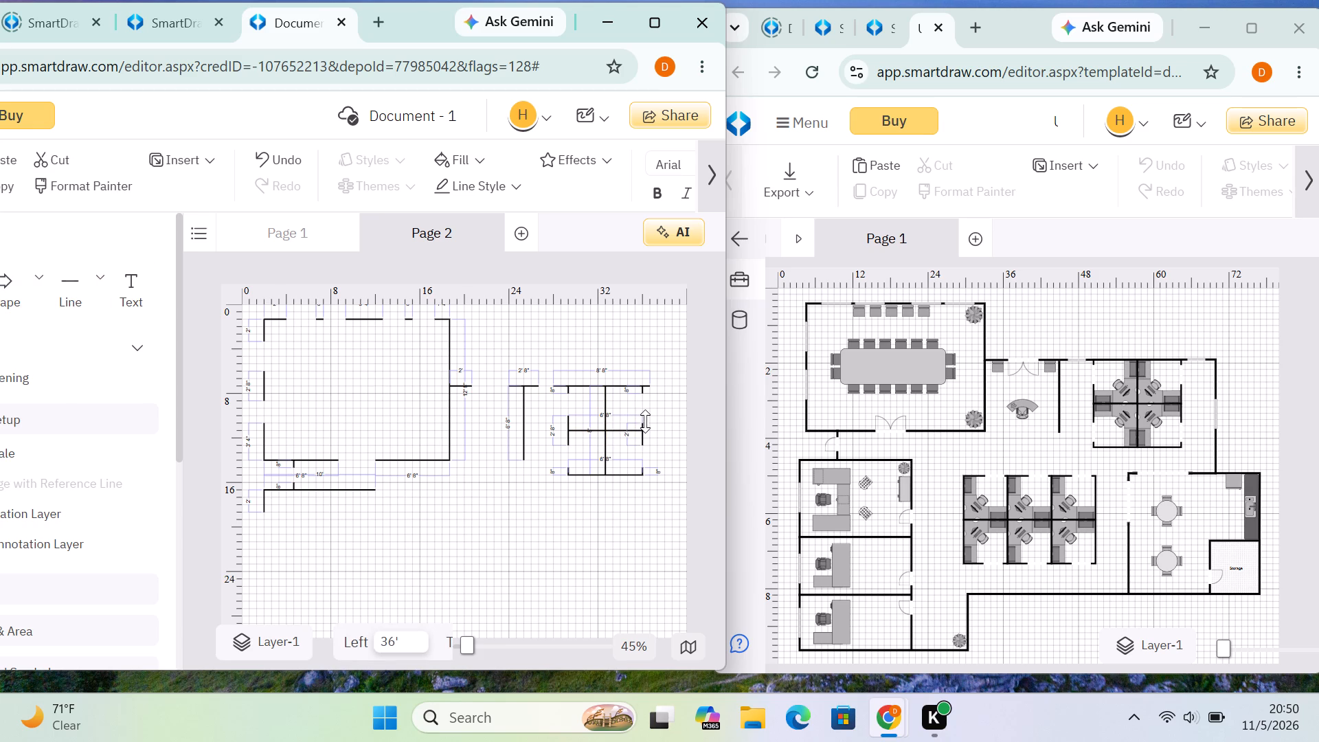
drag(645, 421, 643, 416)
click(660, 401)
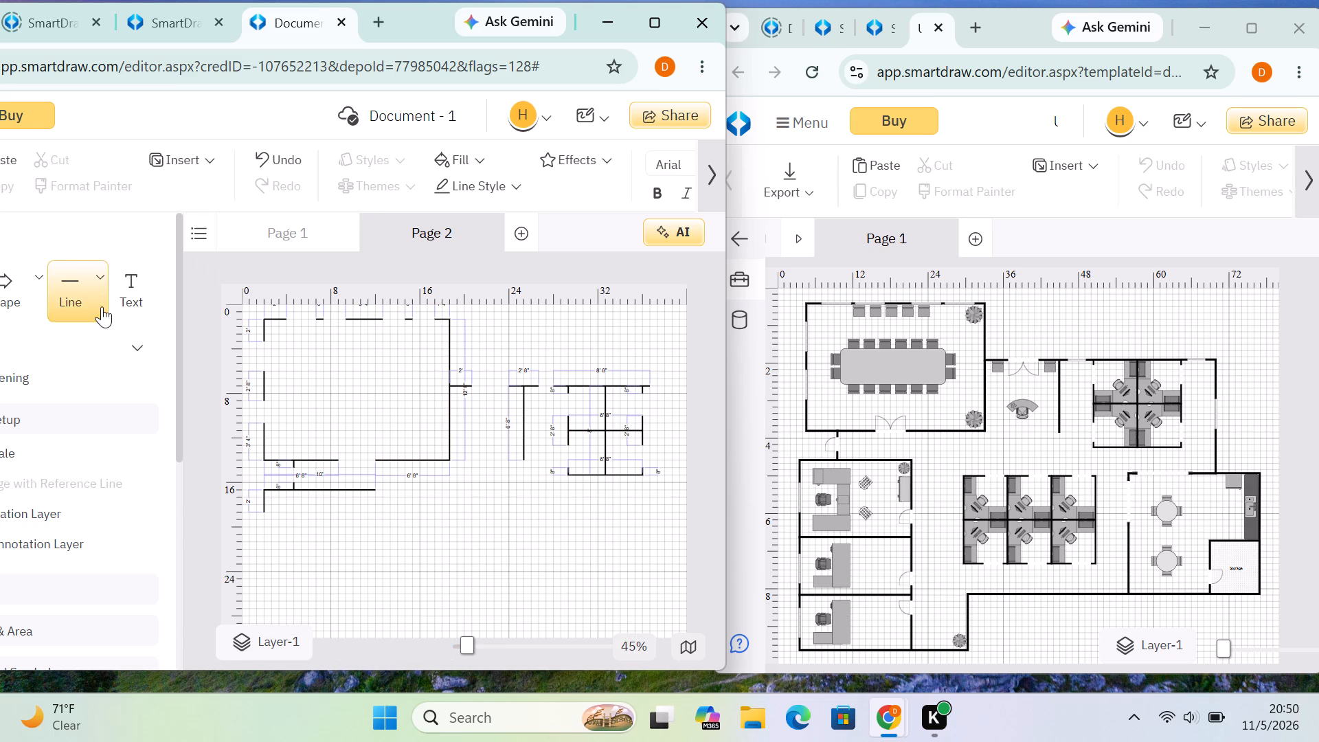
Place a circle centred on the crossing of the workstation dividers, 30' 8" from the left edge.
click(41, 287)
click(130, 414)
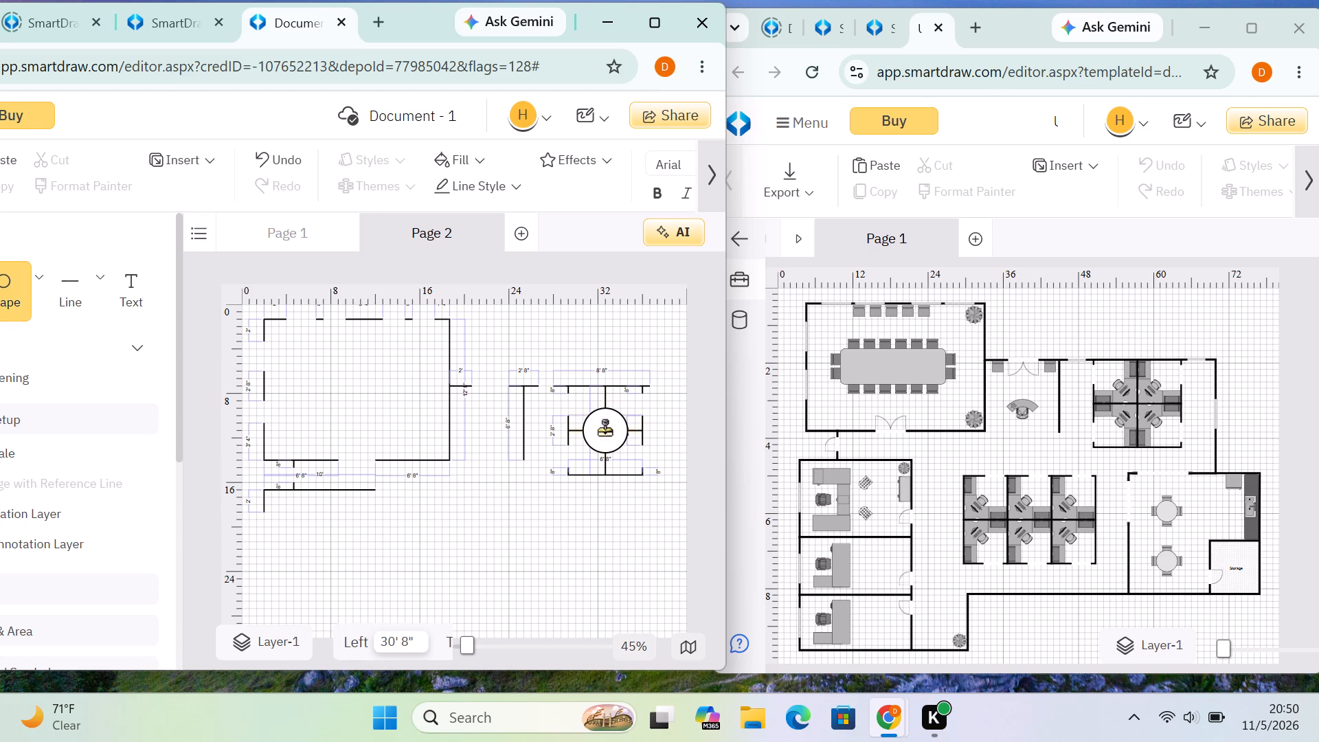
click(605, 429)
click(603, 524)
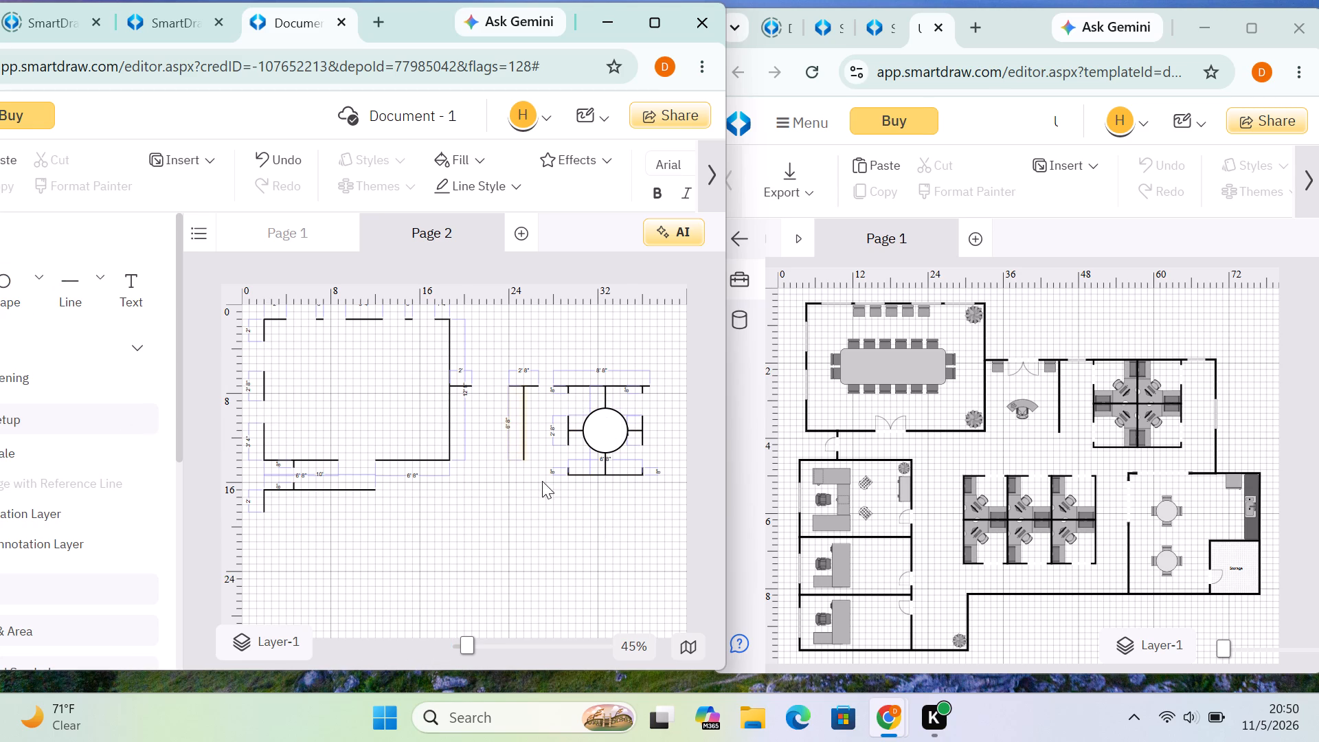
Place a rectangle in the empty area below the walls, 10' 8" from the left edge.
click(45, 291)
click(68, 350)
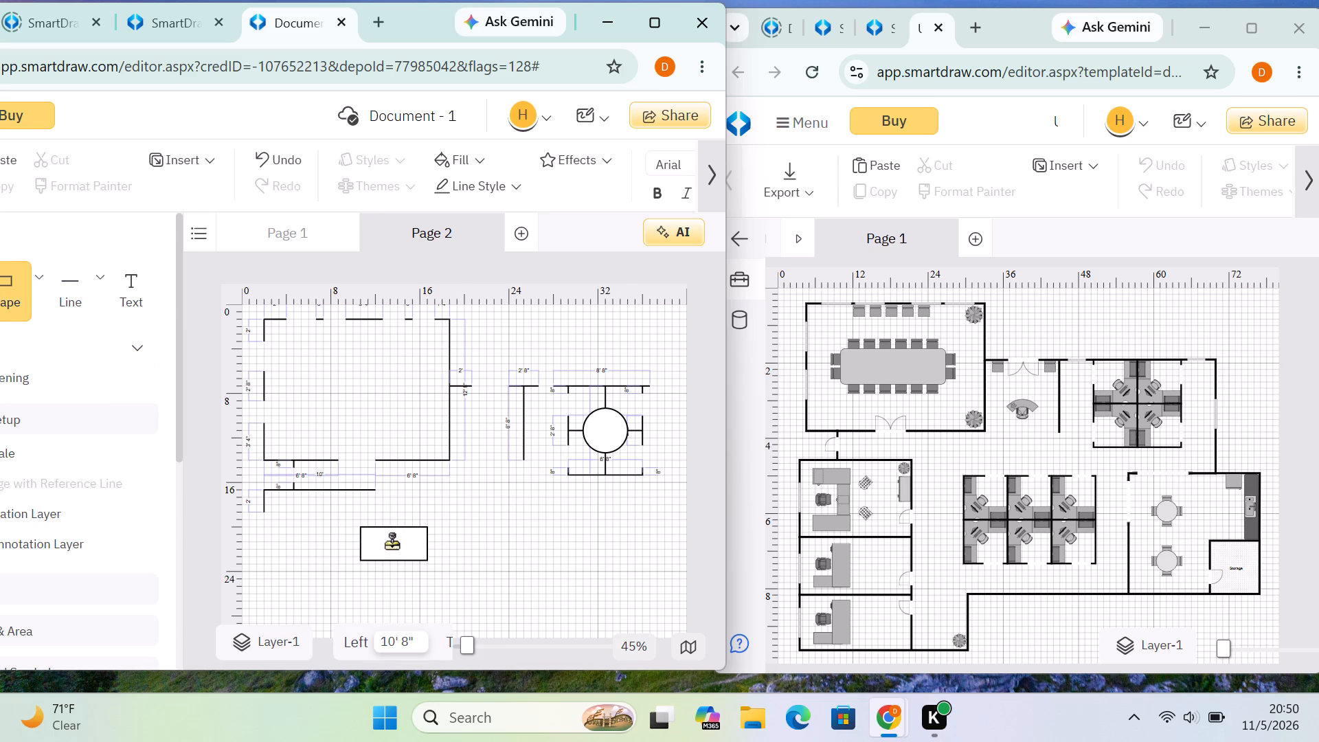
click(392, 543)
Copy the rectangle and paste two overlapping copies to its right, about 20' 4" and 19' 6" from the left edge.
right_click(392, 543)
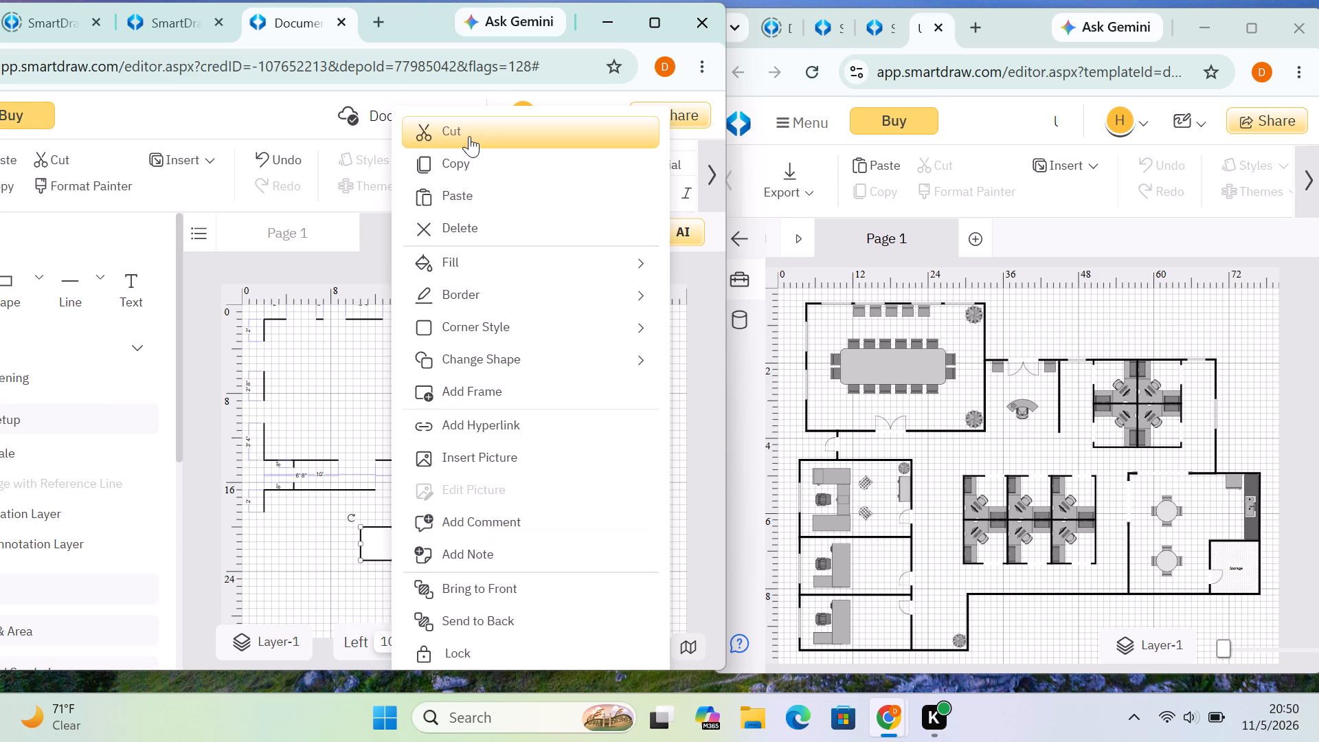
click(469, 155)
right_click(465, 530)
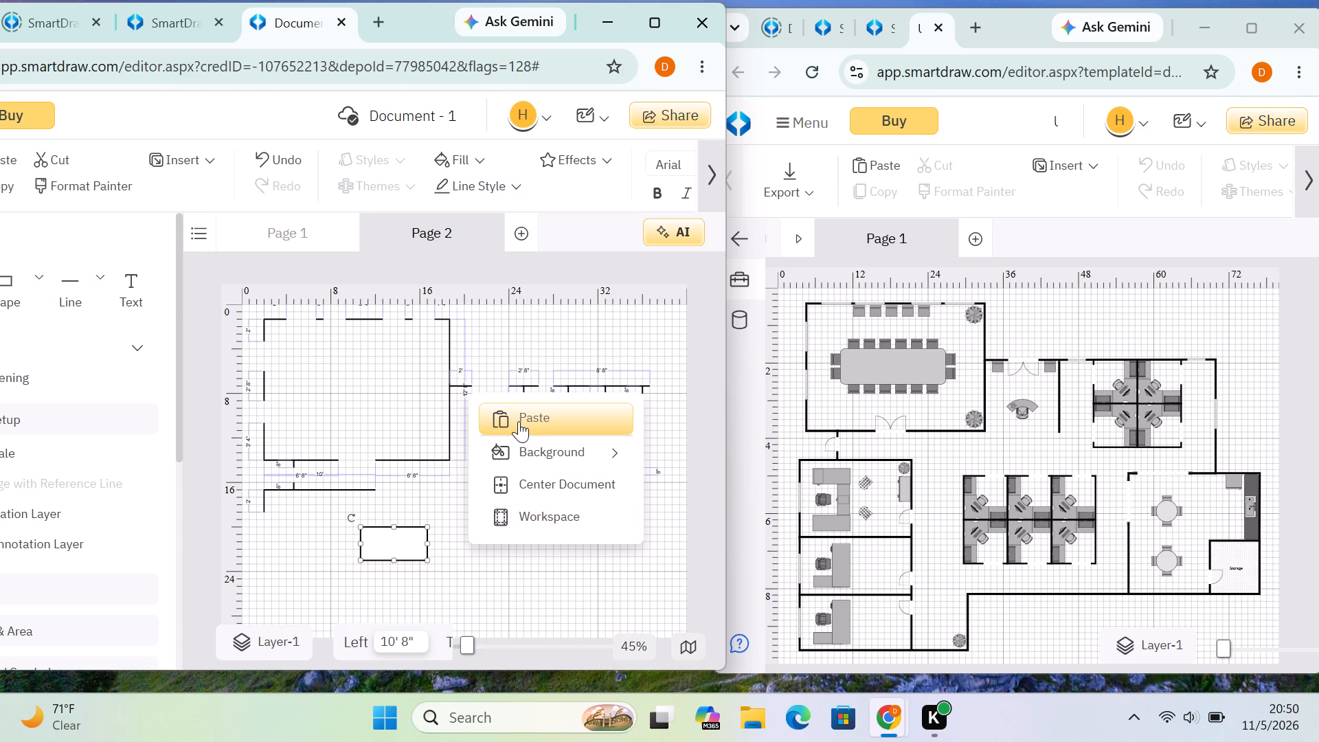
click(521, 424)
right_click(452, 535)
drag(499, 405, 498, 413)
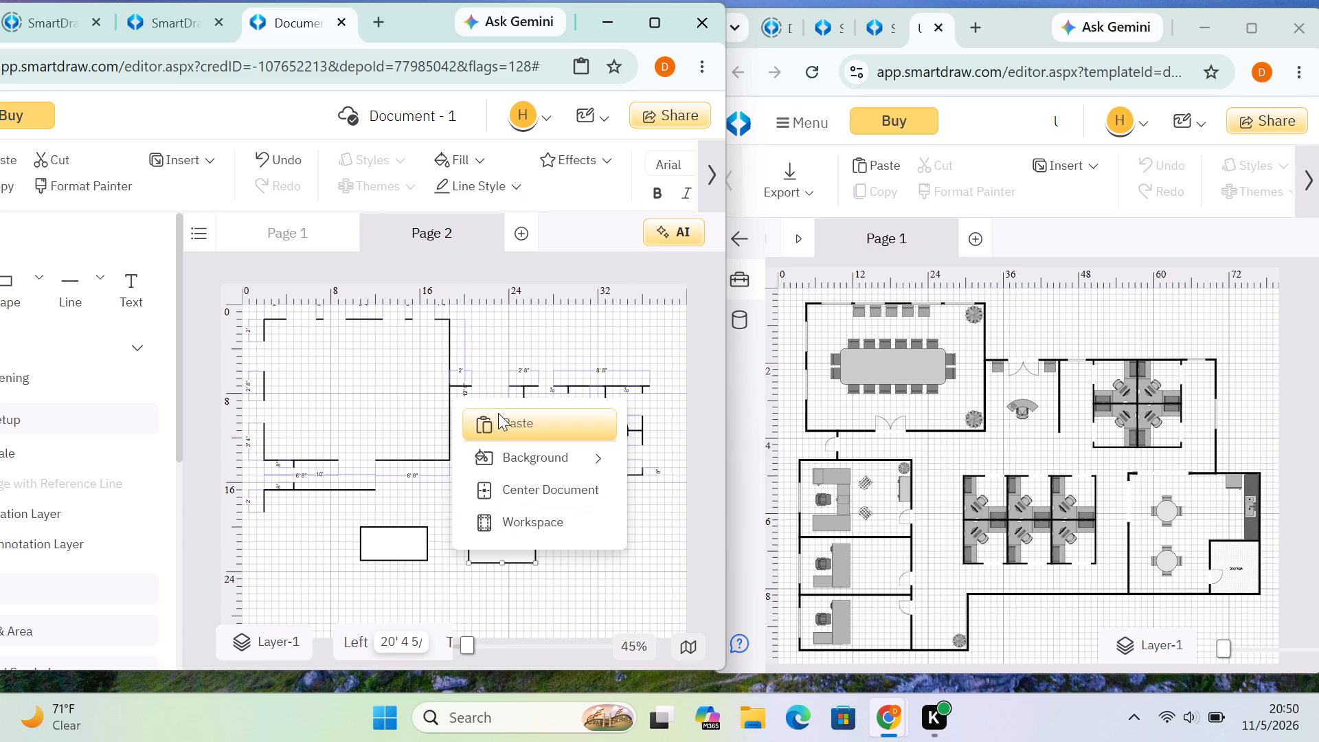
click(498, 413)
right_click(459, 517)
click(504, 548)
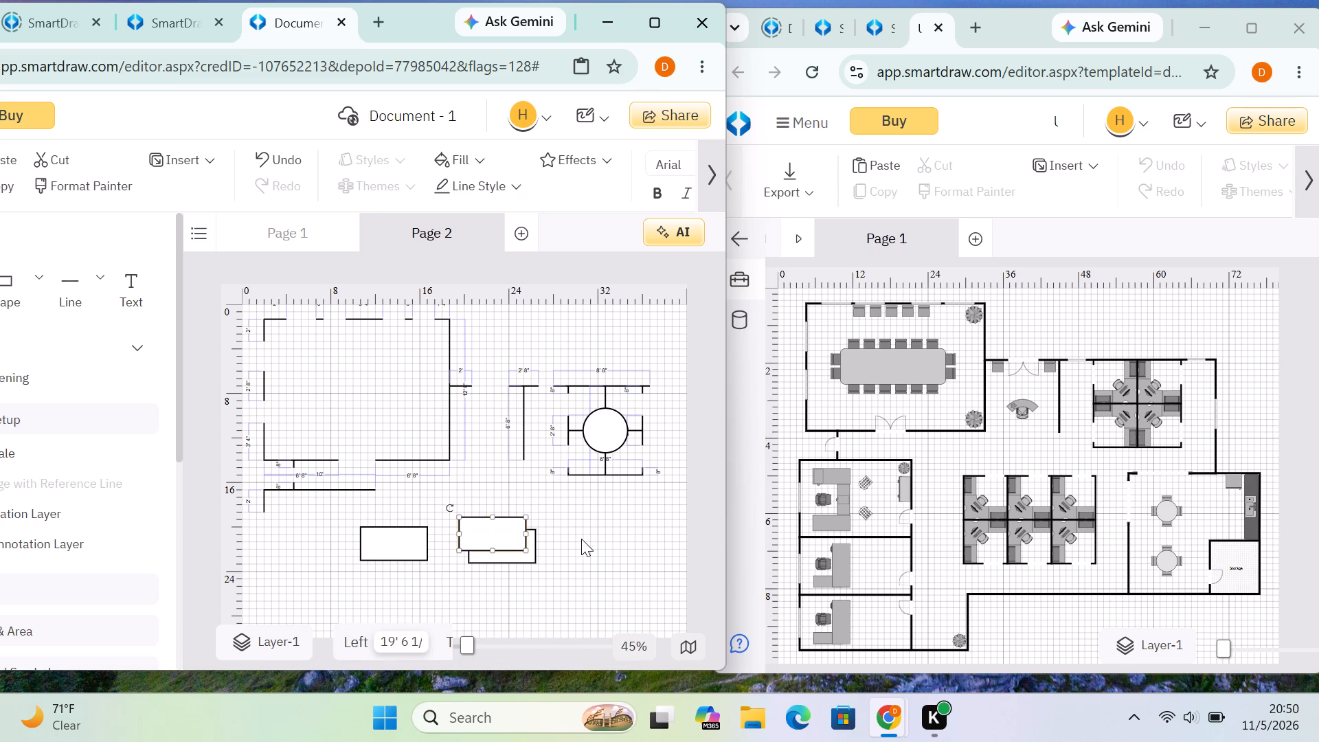
Paste another rectangle copy about 30' 6" from the left edge and rotate it so it rises diagonally to the right.
right_click(581, 539)
click(589, 430)
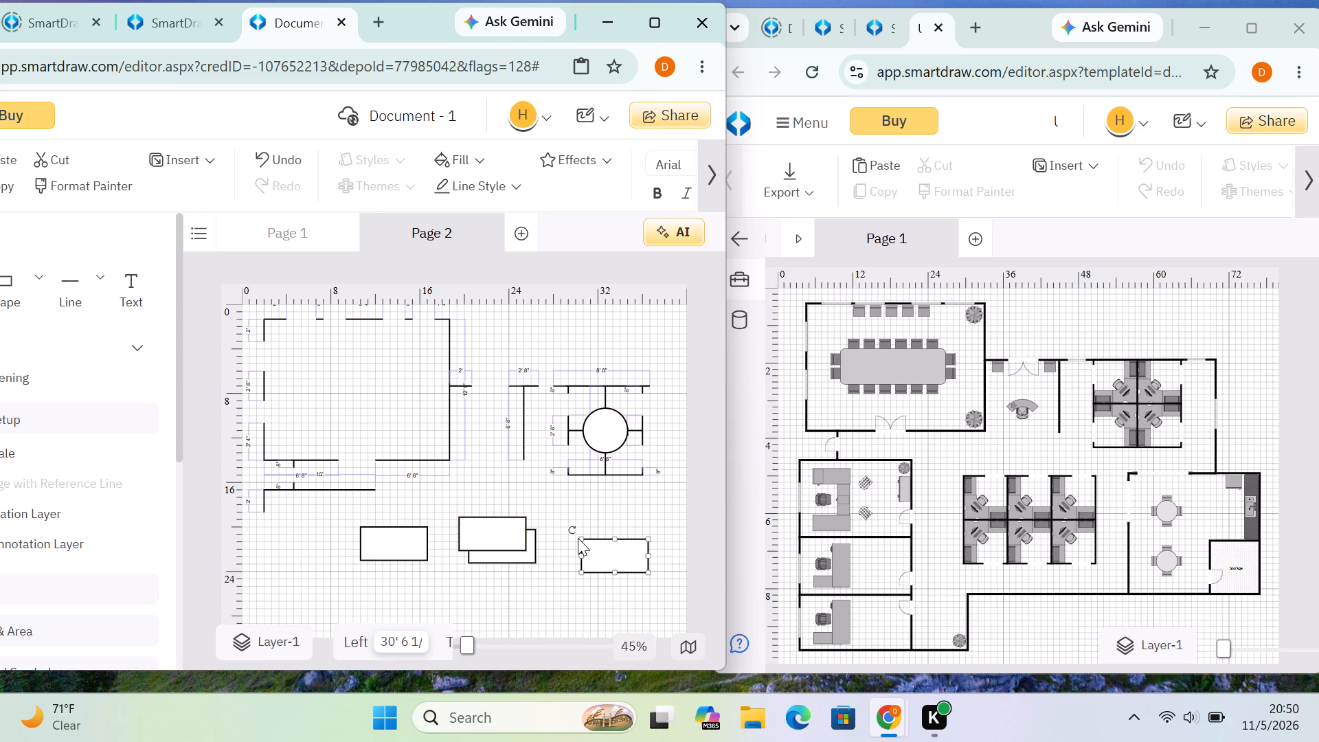
click(582, 544)
drag(571, 525, 572, 552)
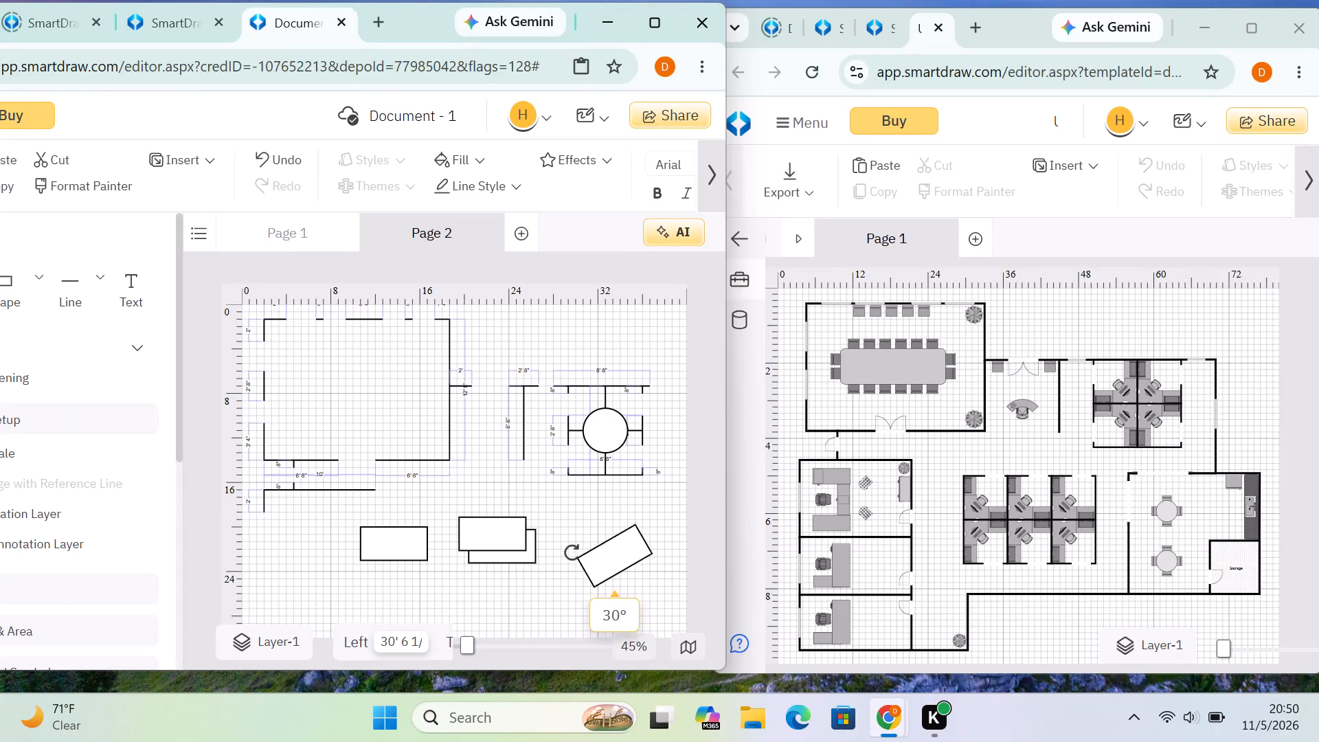
drag(572, 552, 573, 564)
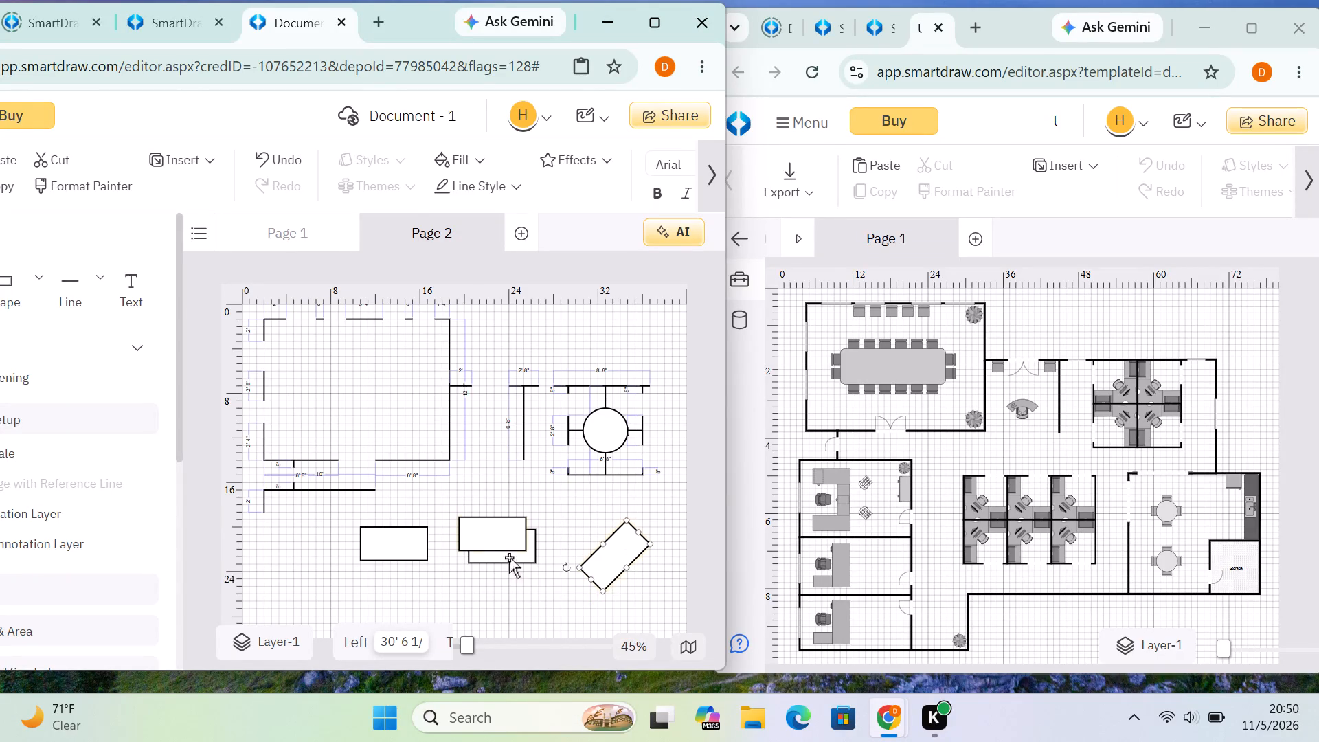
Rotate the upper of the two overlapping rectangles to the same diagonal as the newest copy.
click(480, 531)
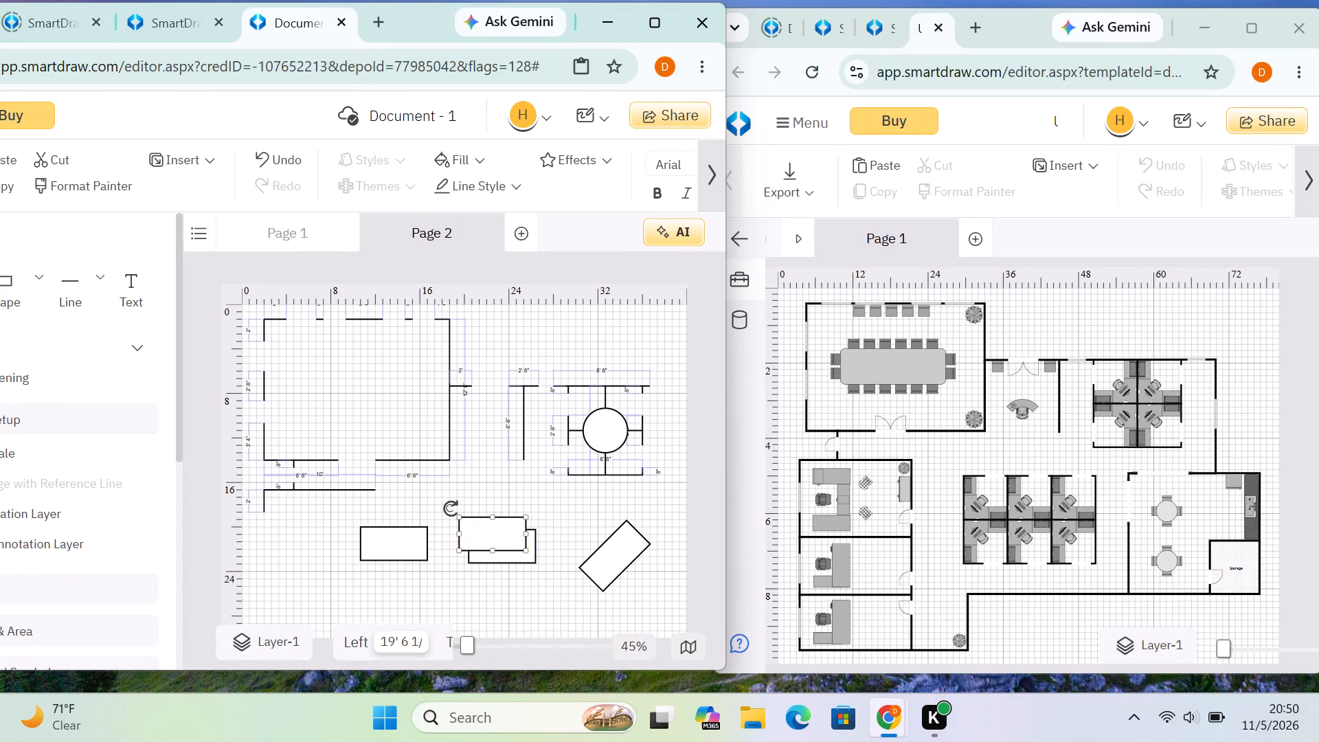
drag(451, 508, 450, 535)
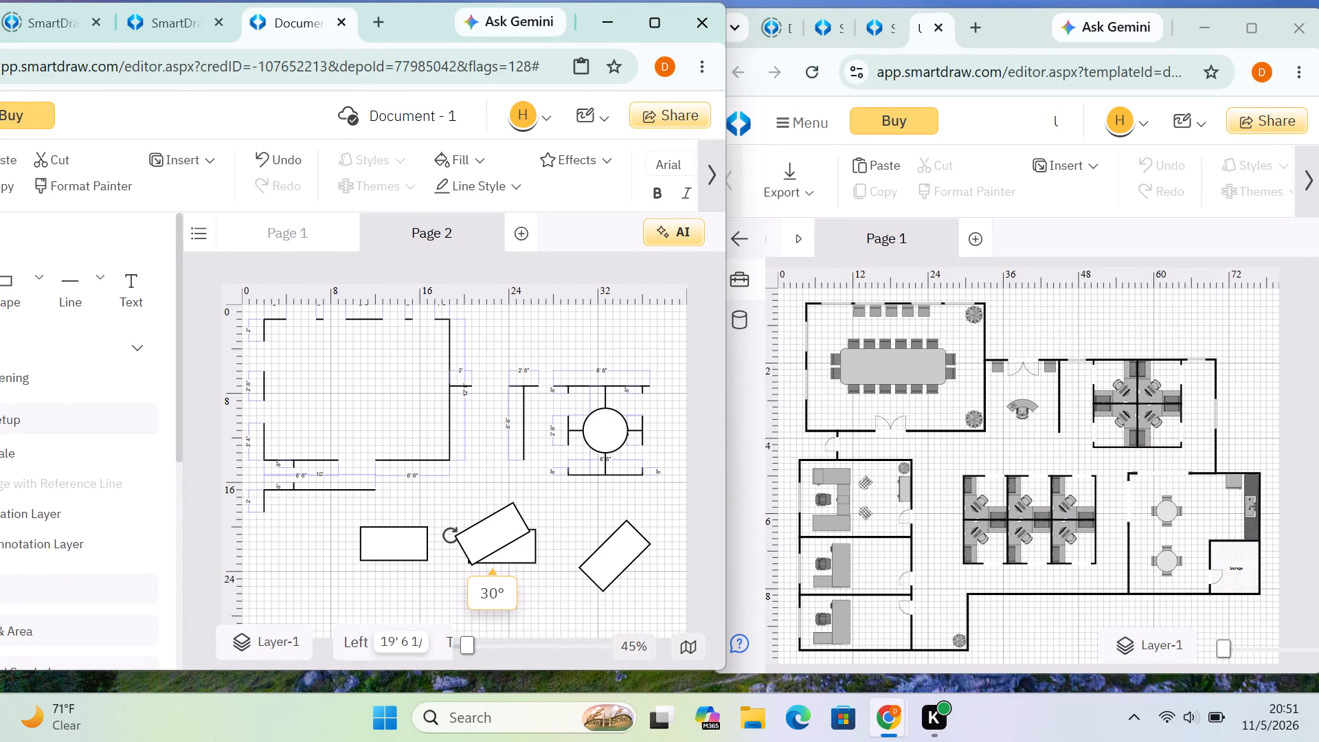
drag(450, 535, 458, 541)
Move the lower overlapping rectangle to 22' 8" from the left edge and rotate it to the same diagonal.
drag(506, 554, 512, 561)
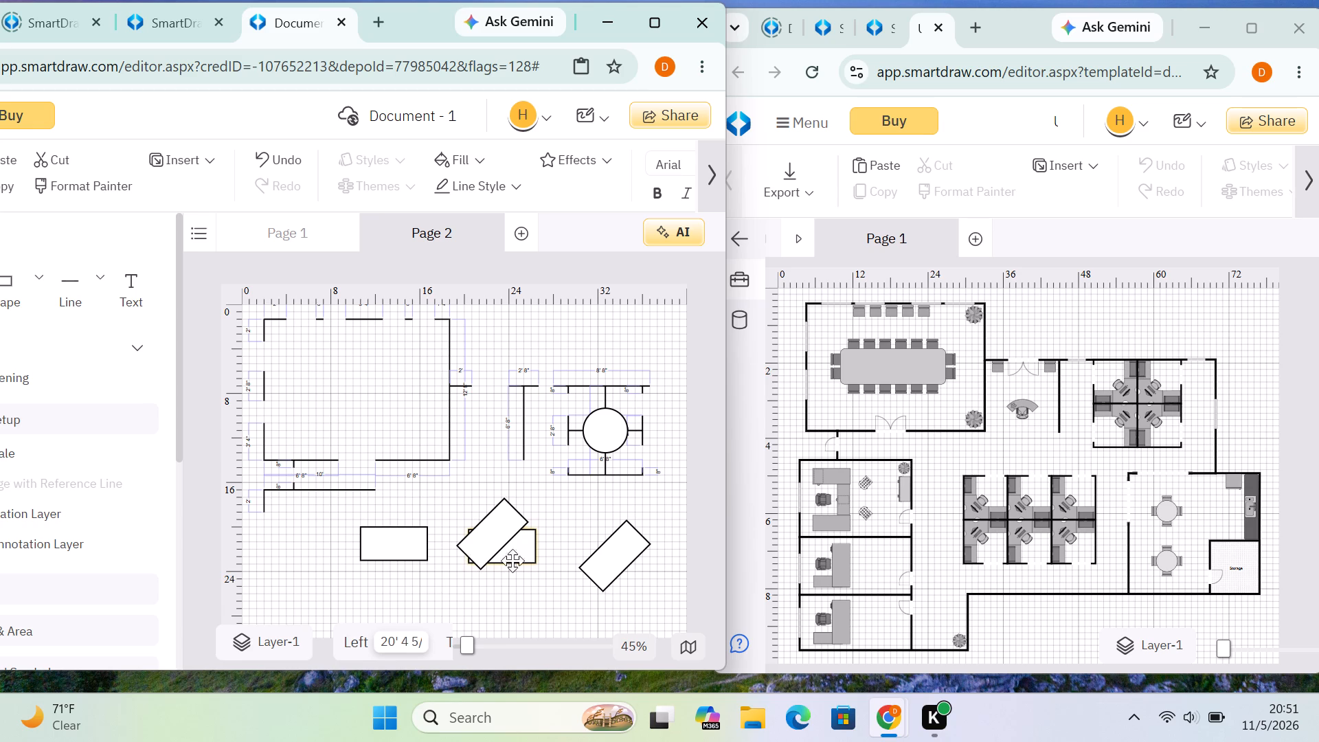
drag(512, 561, 532, 589)
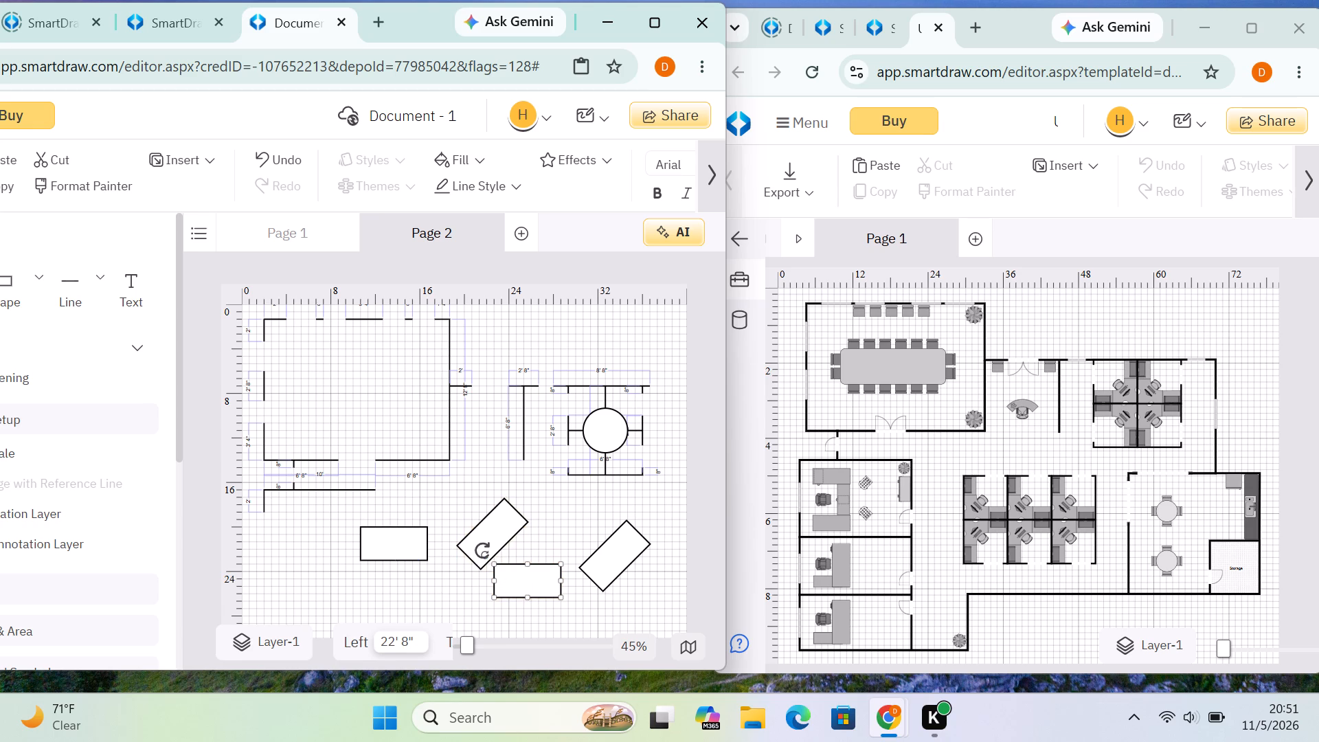
drag(485, 551, 486, 587)
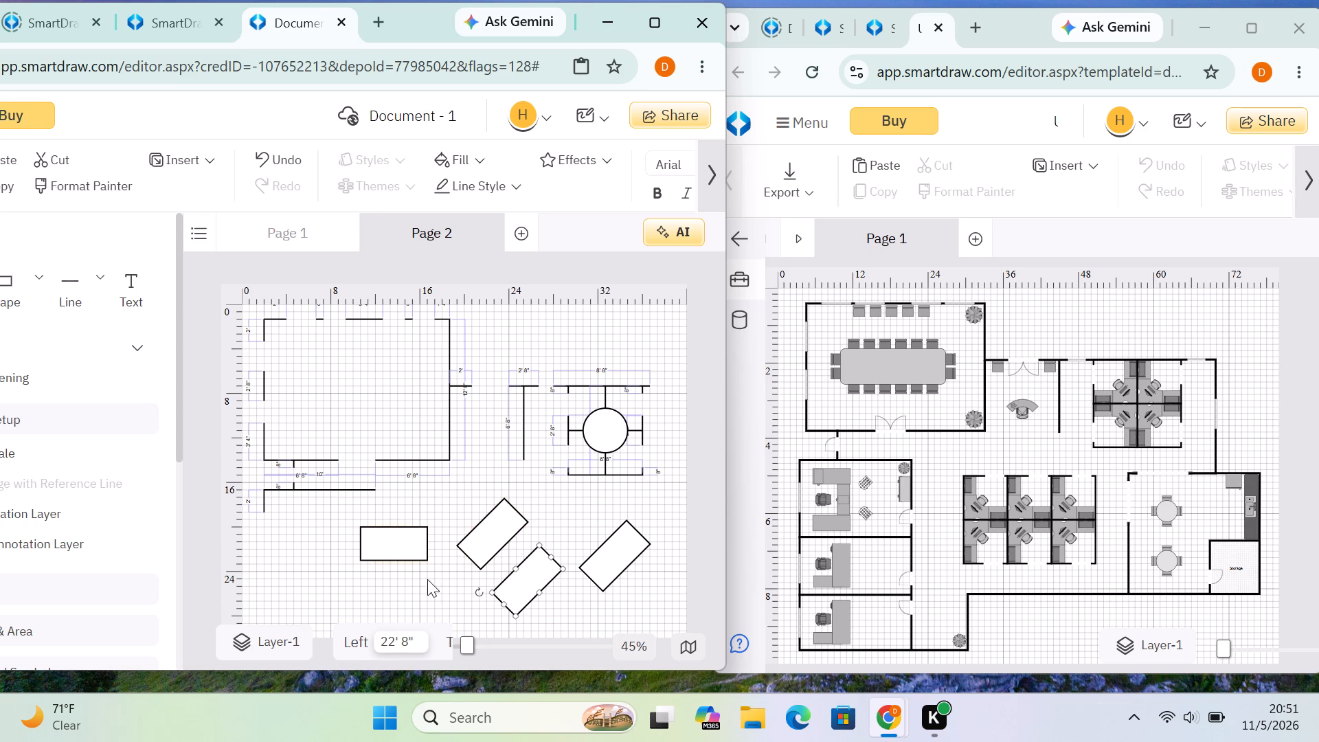
Rotate the original rectangle, 10' 8" from the left edge, to the same diagonal as the other copies.
click(379, 535)
drag(353, 521, 365, 512)
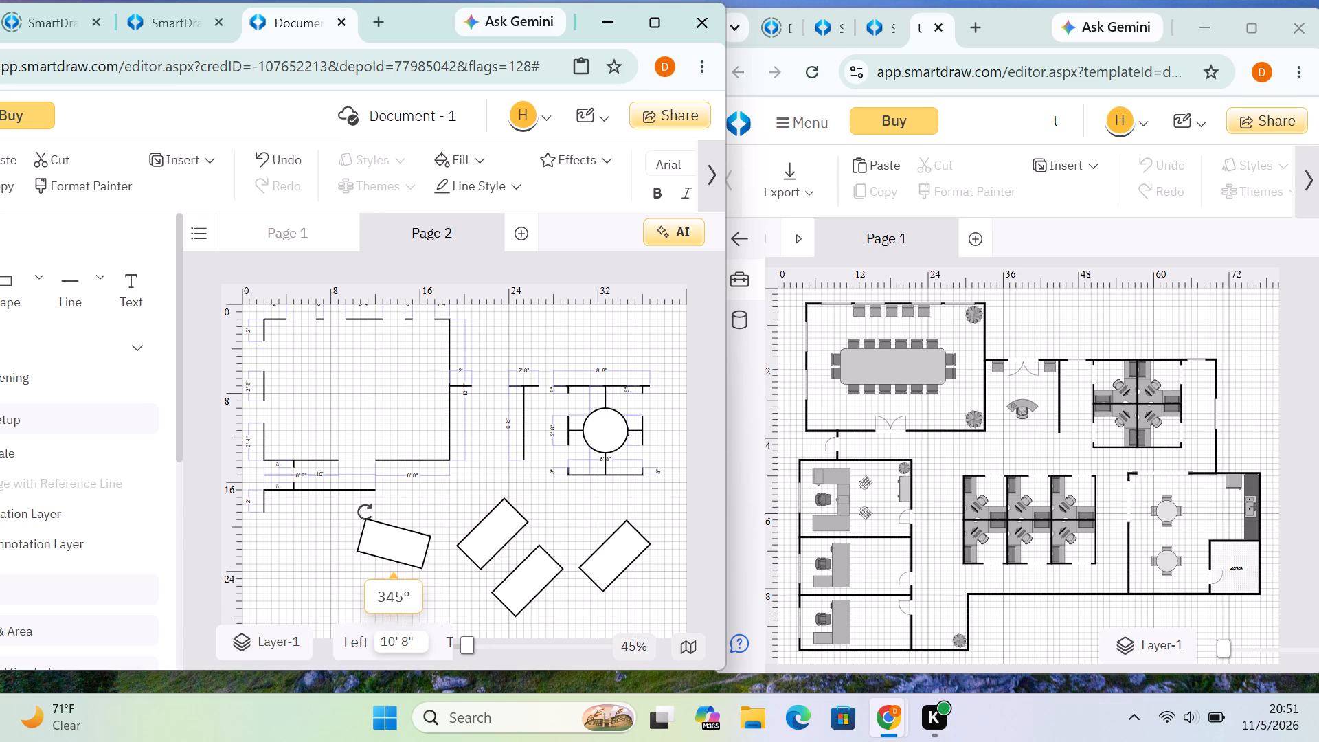
drag(365, 512, 377, 505)
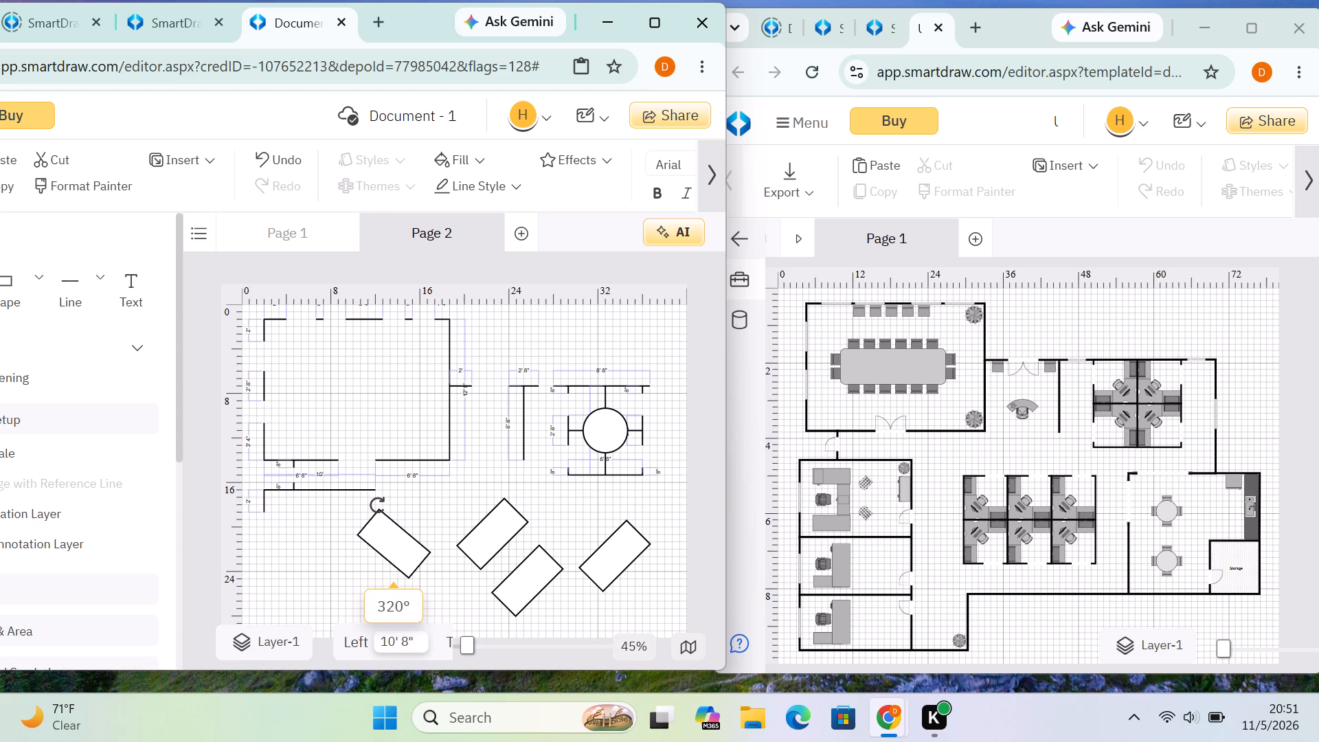
drag(377, 505, 431, 573)
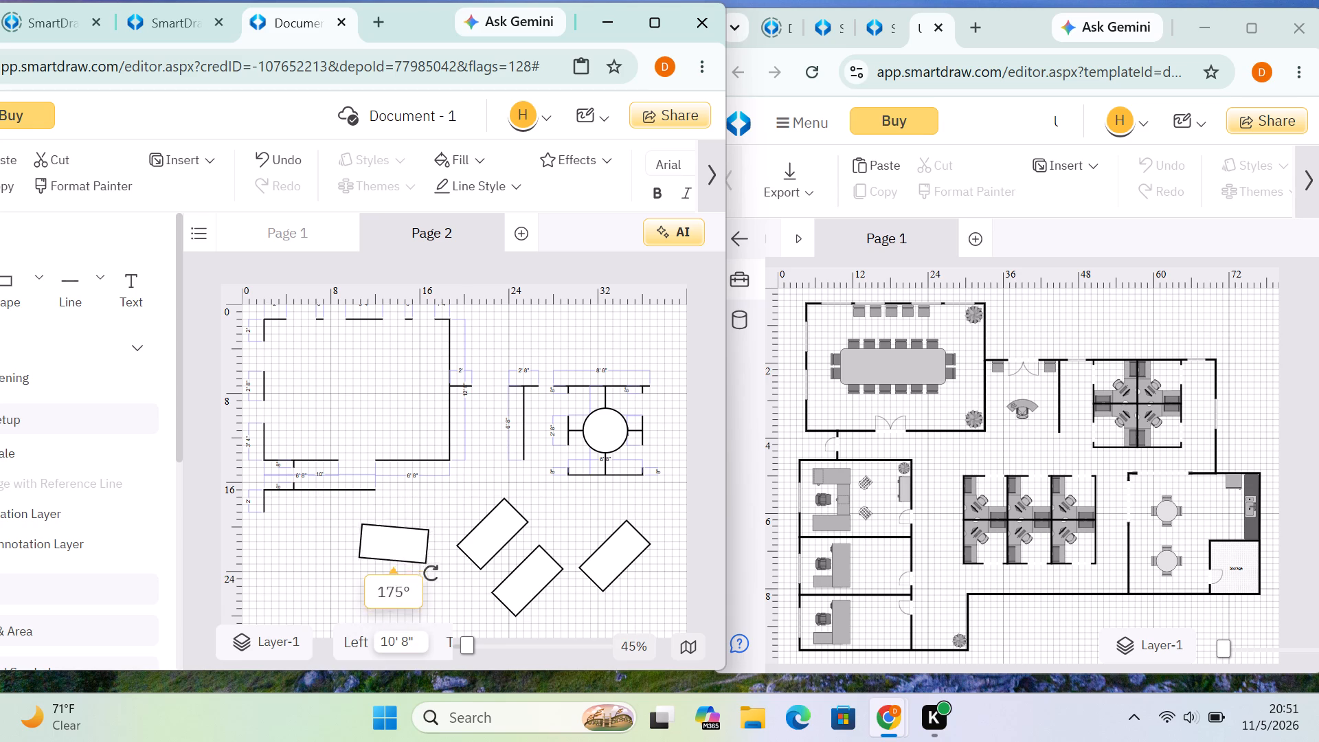
drag(431, 573, 407, 599)
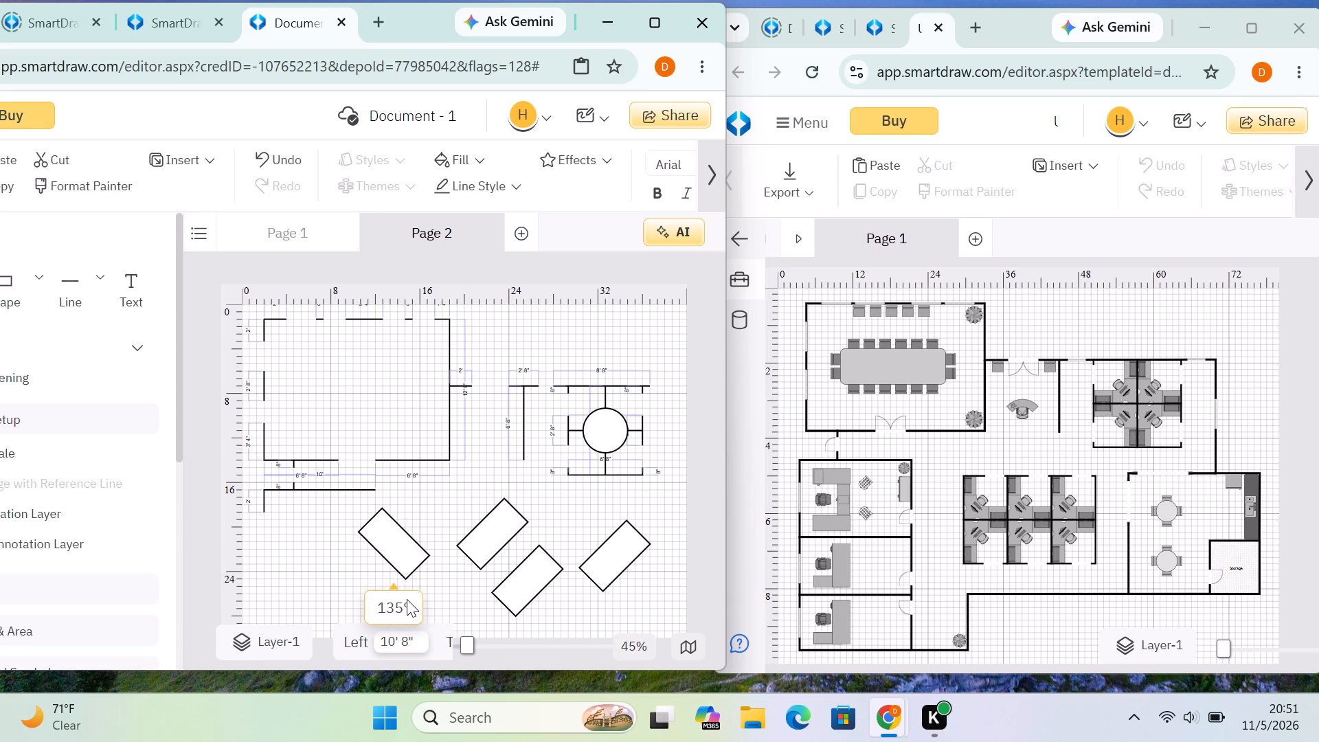
drag(407, 599, 305, 572)
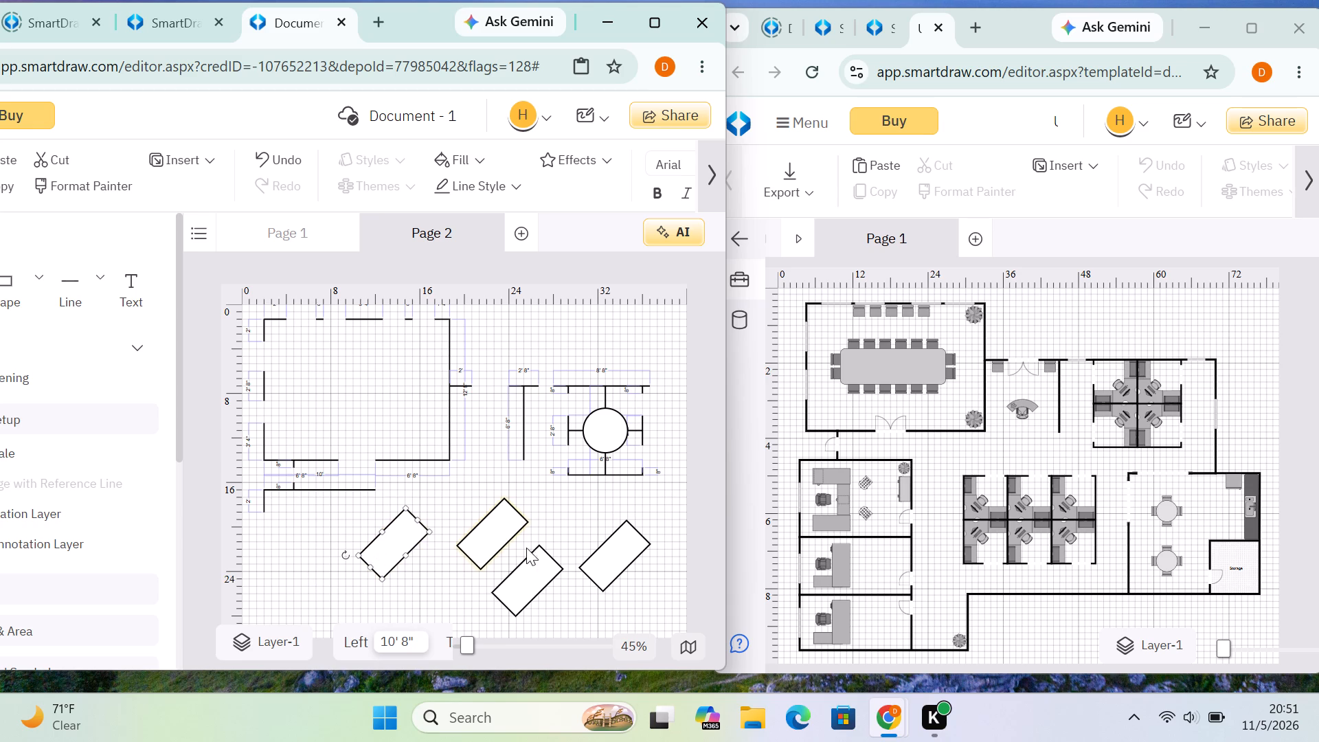
Shrink the original tilted rectangle to a small block at its upper end, about 13' 8" from the left edge.
click(392, 543)
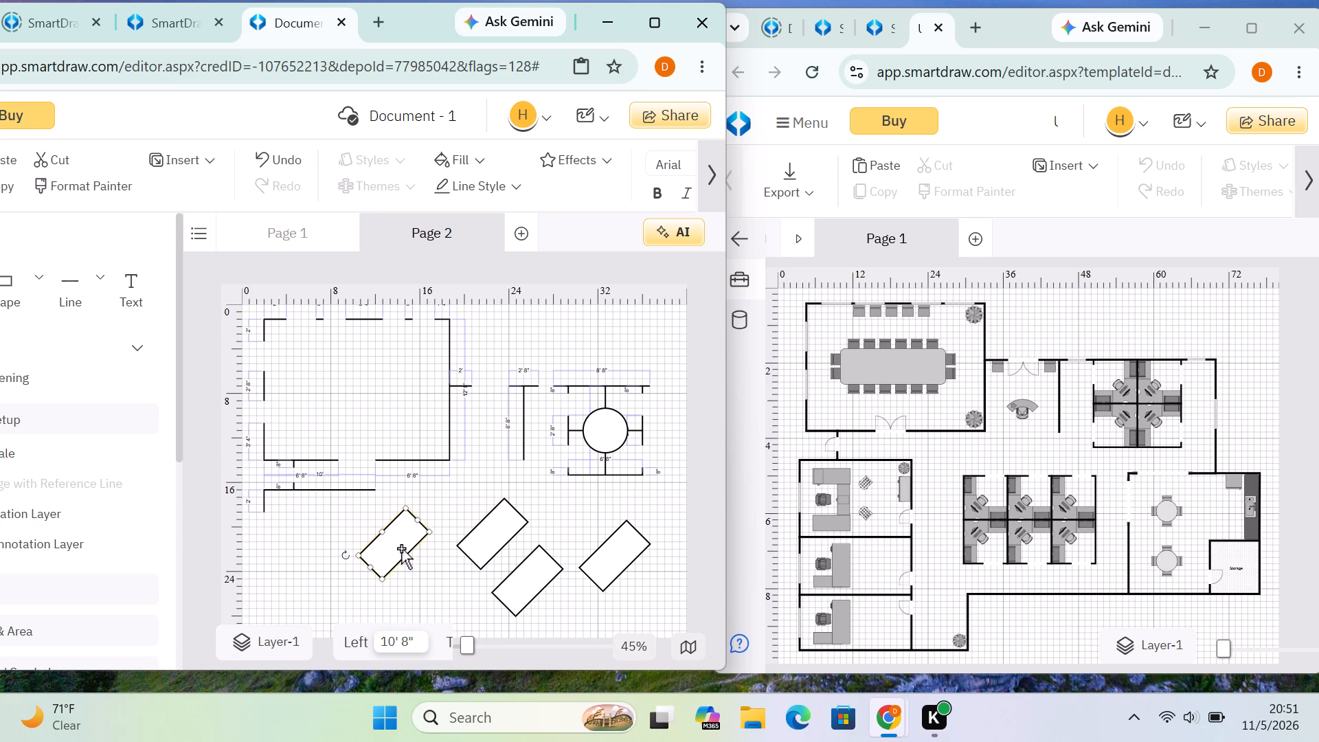
click(401, 548)
drag(407, 556, 390, 541)
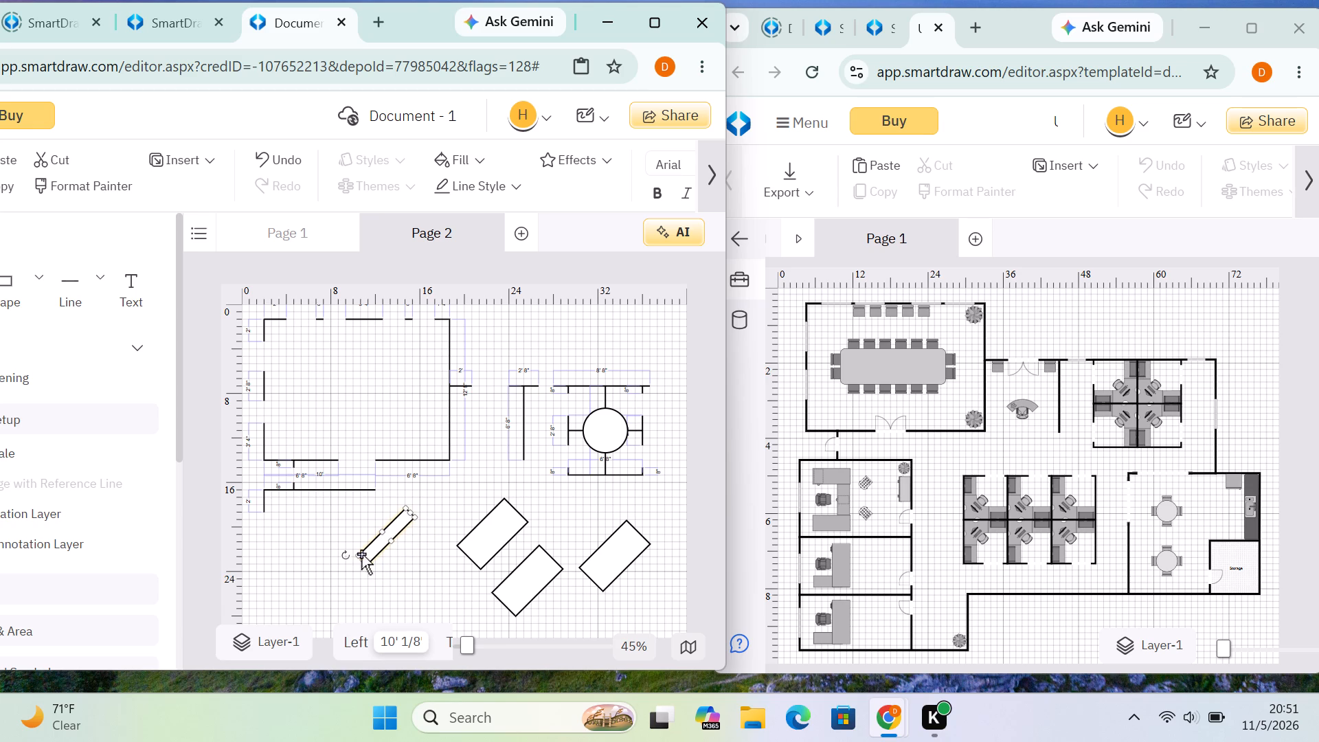
drag(361, 562, 374, 545)
click(364, 556)
drag(365, 559, 396, 529)
click(420, 527)
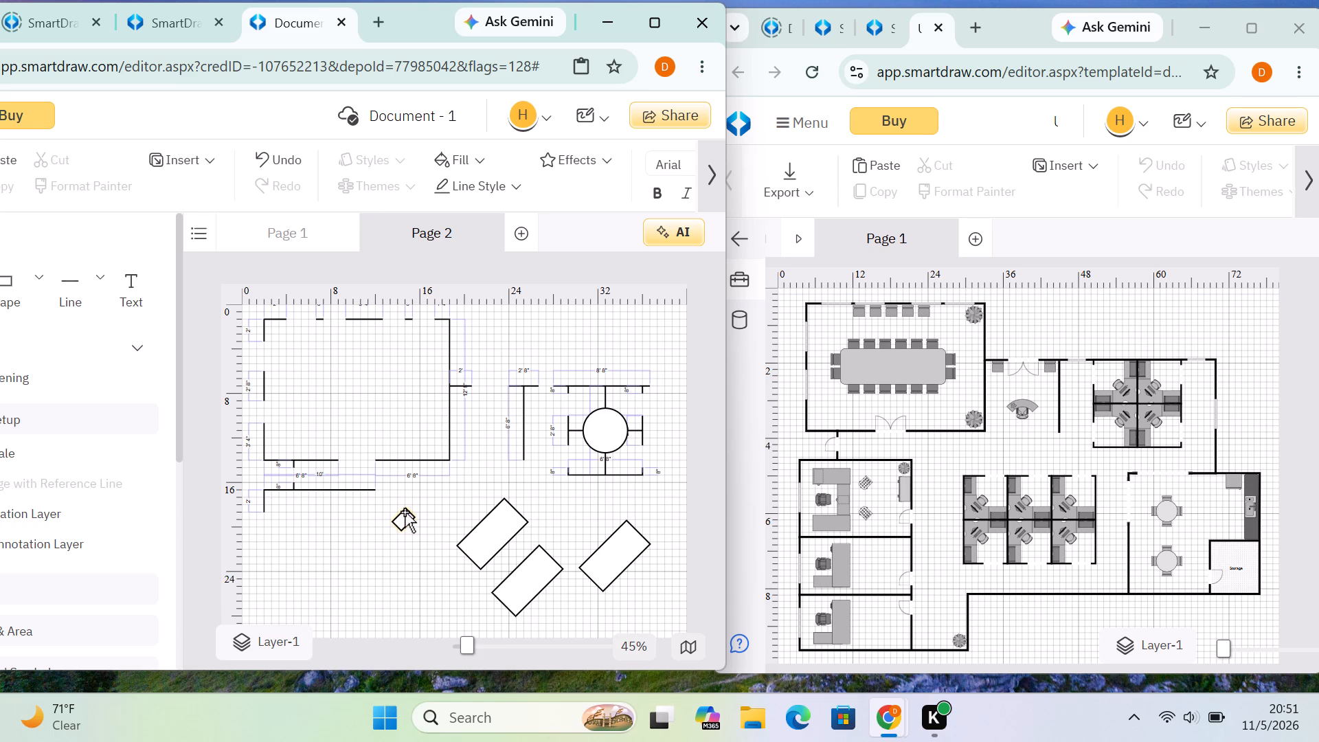
Rotate the rectangle 19' 6" from the left edge so that it leans the opposite way, steeply down to the right.
click(519, 526)
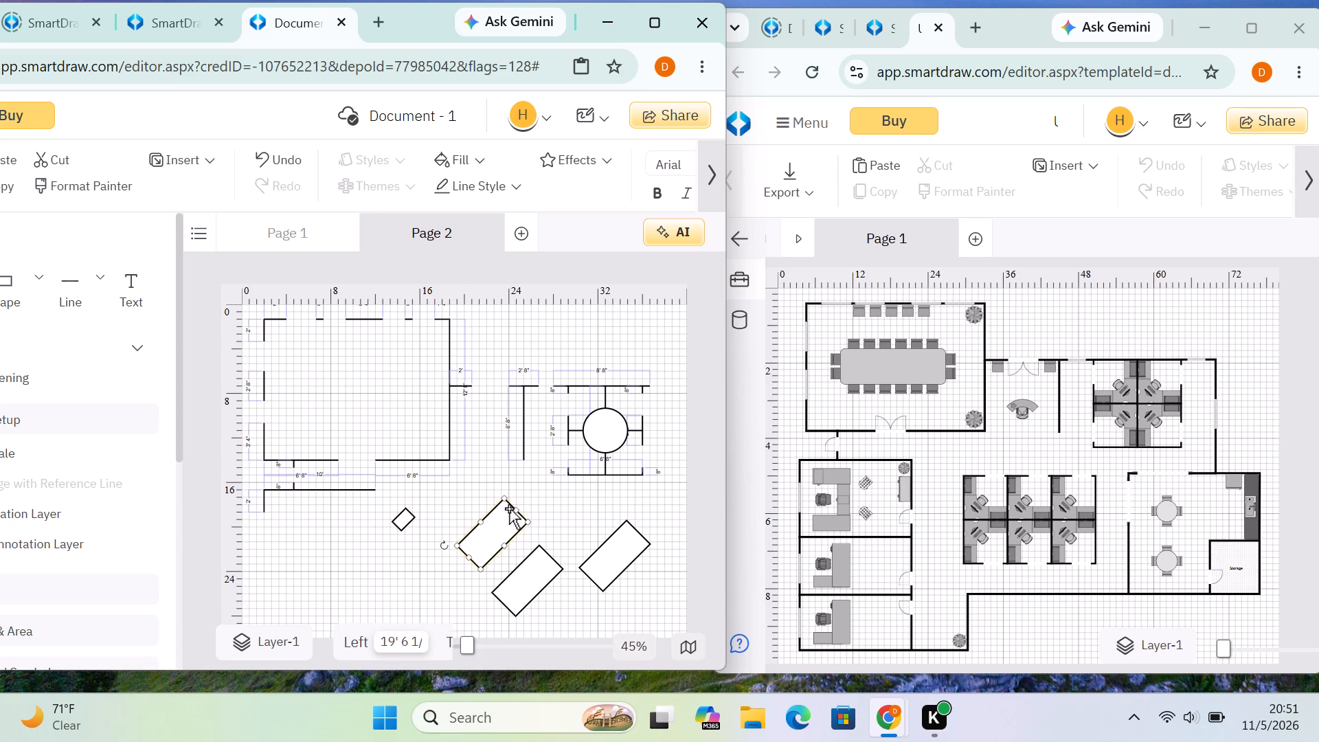
drag(444, 545, 464, 493)
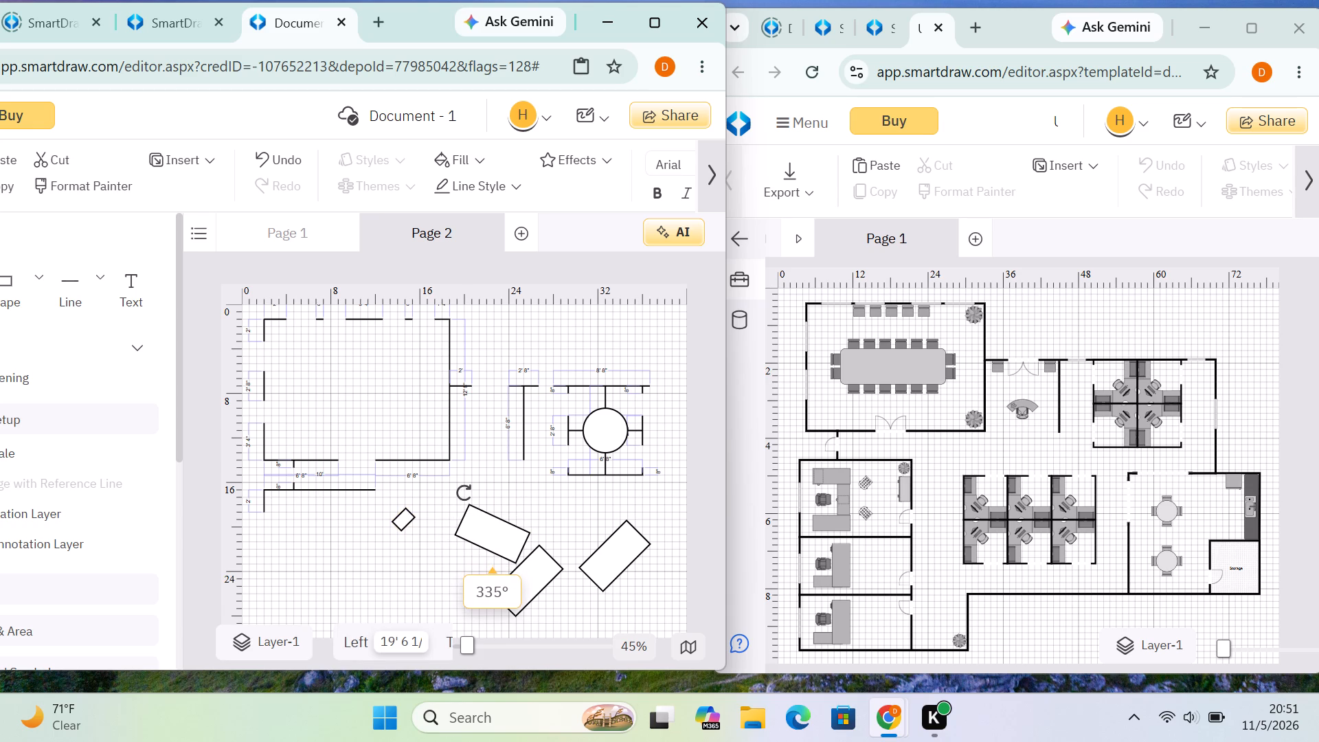
drag(464, 493, 581, 496)
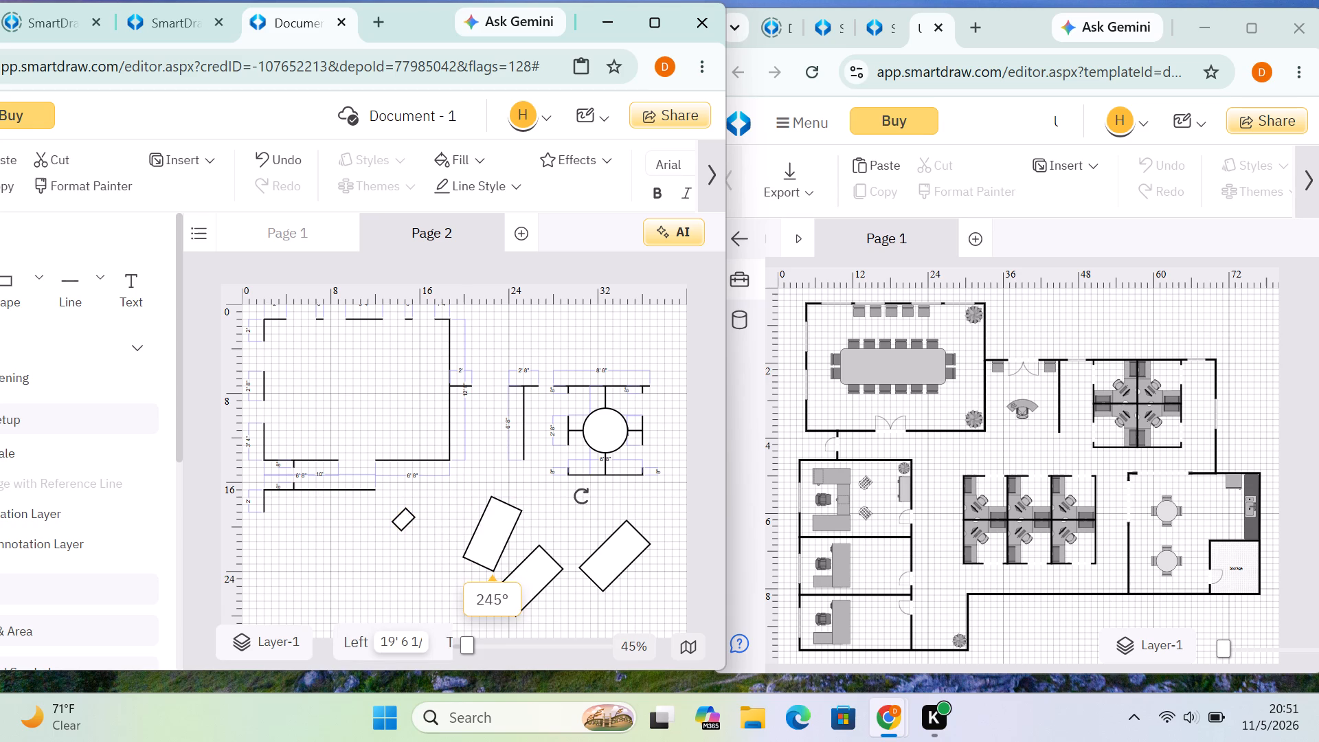
drag(581, 496, 543, 559)
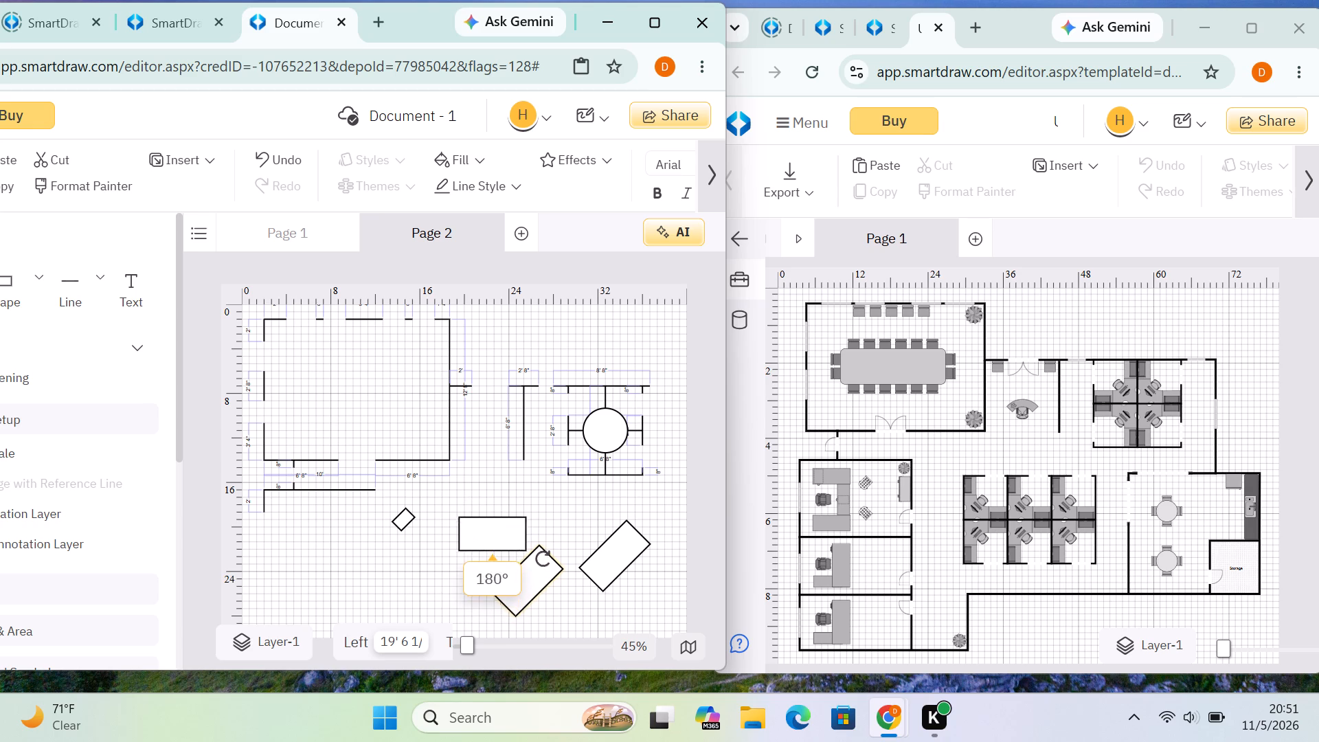
drag(543, 559, 495, 488)
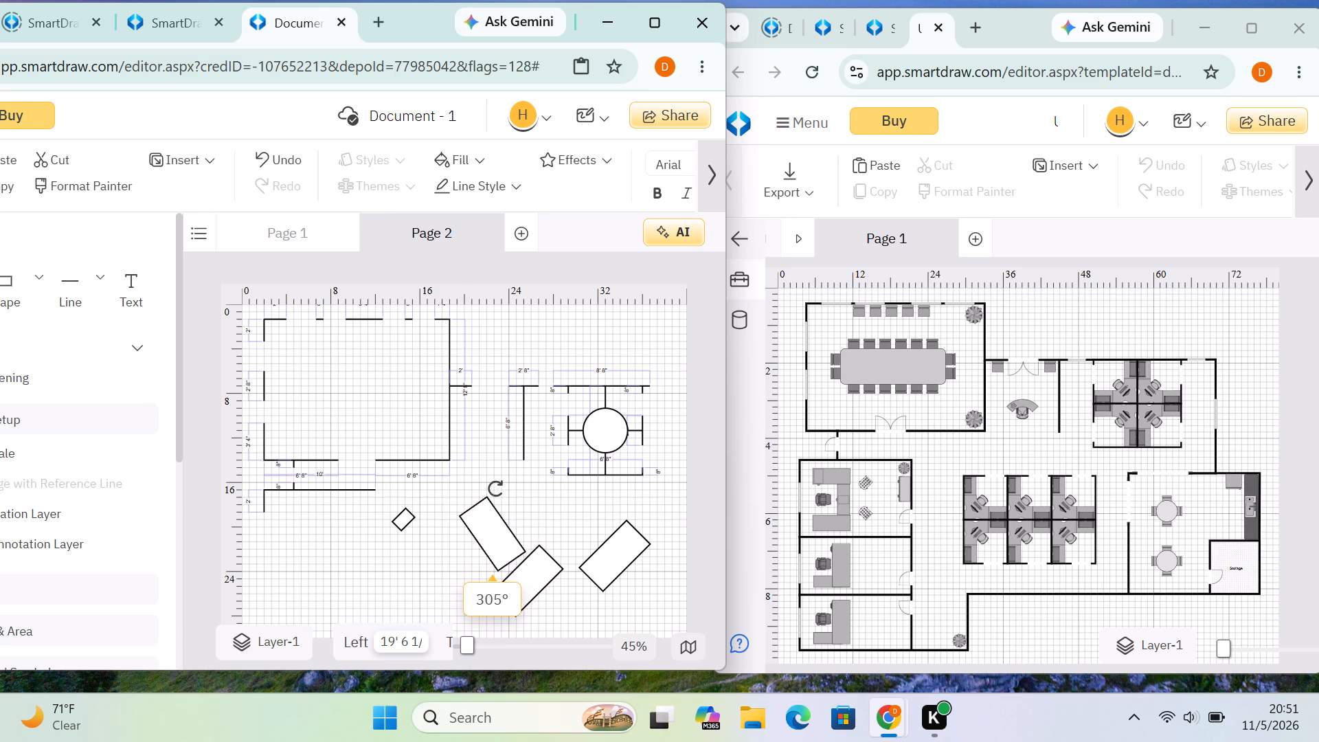
drag(495, 488, 488, 493)
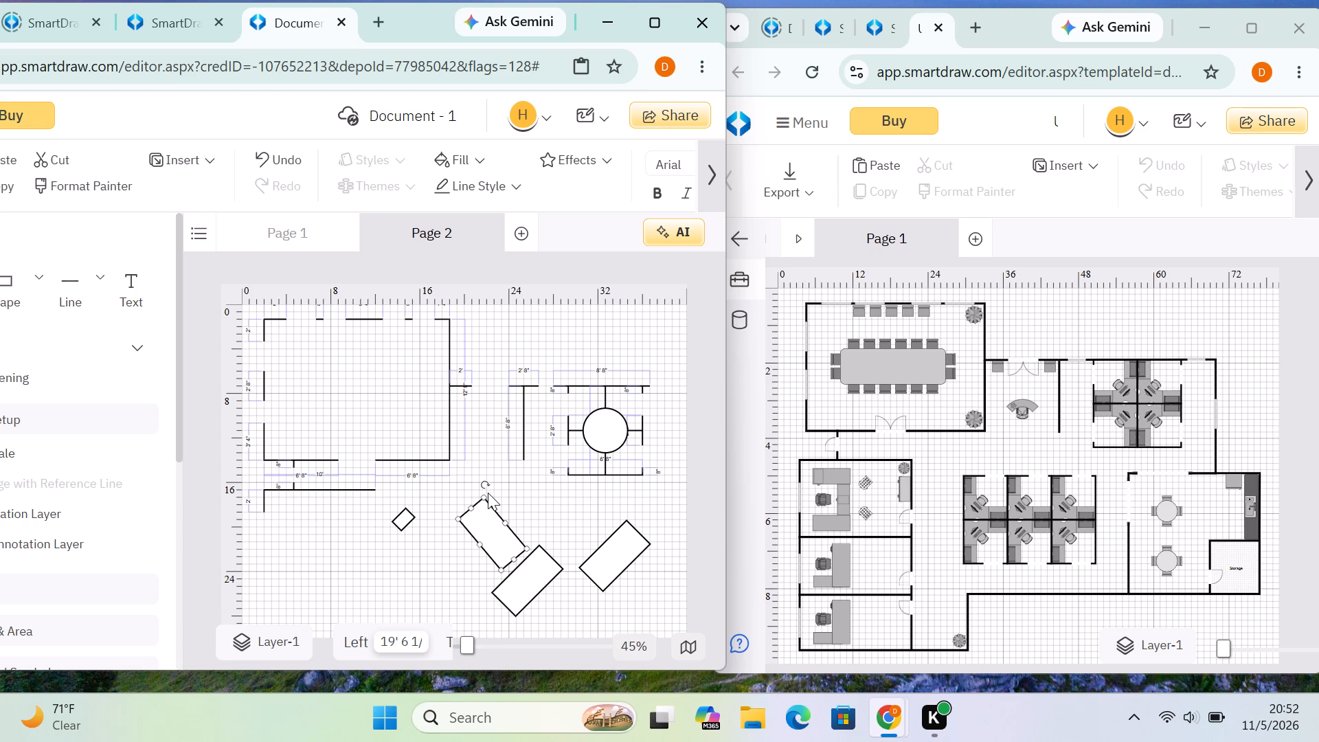
drag(484, 486, 486, 485)
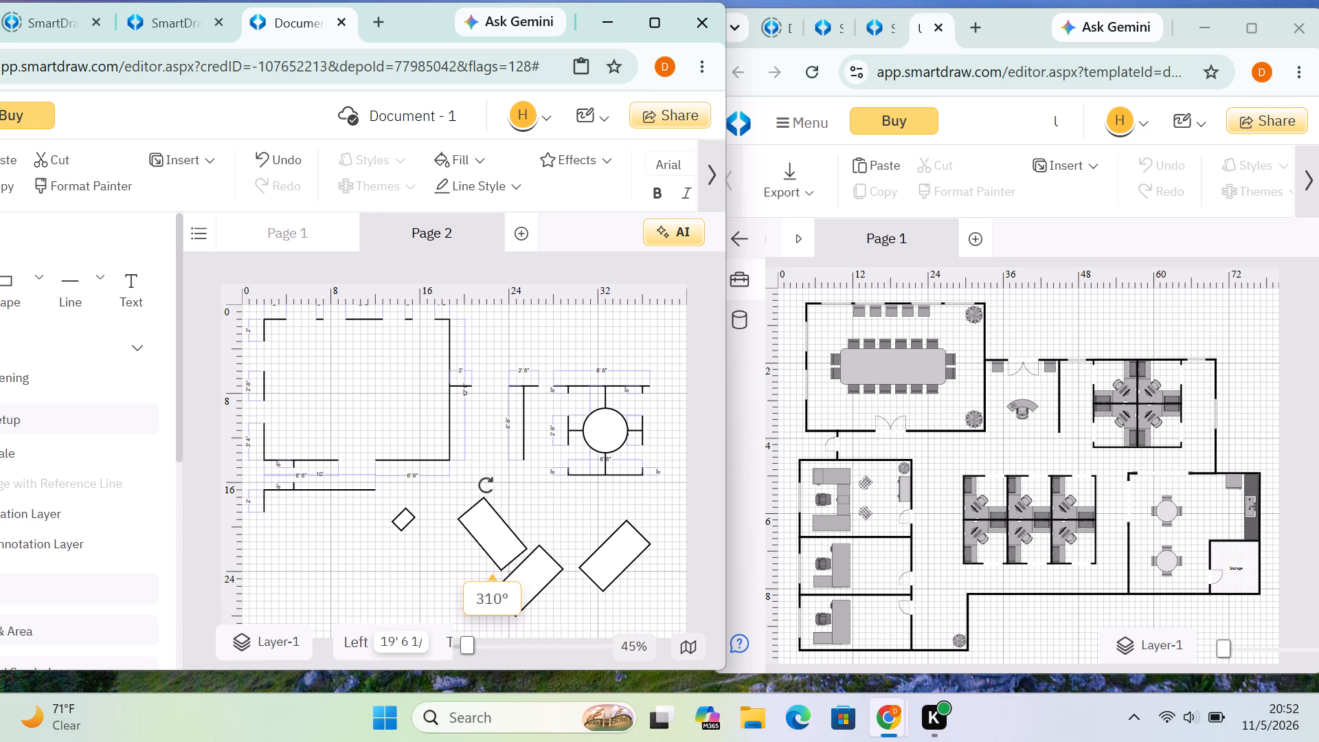
drag(486, 485, 479, 493)
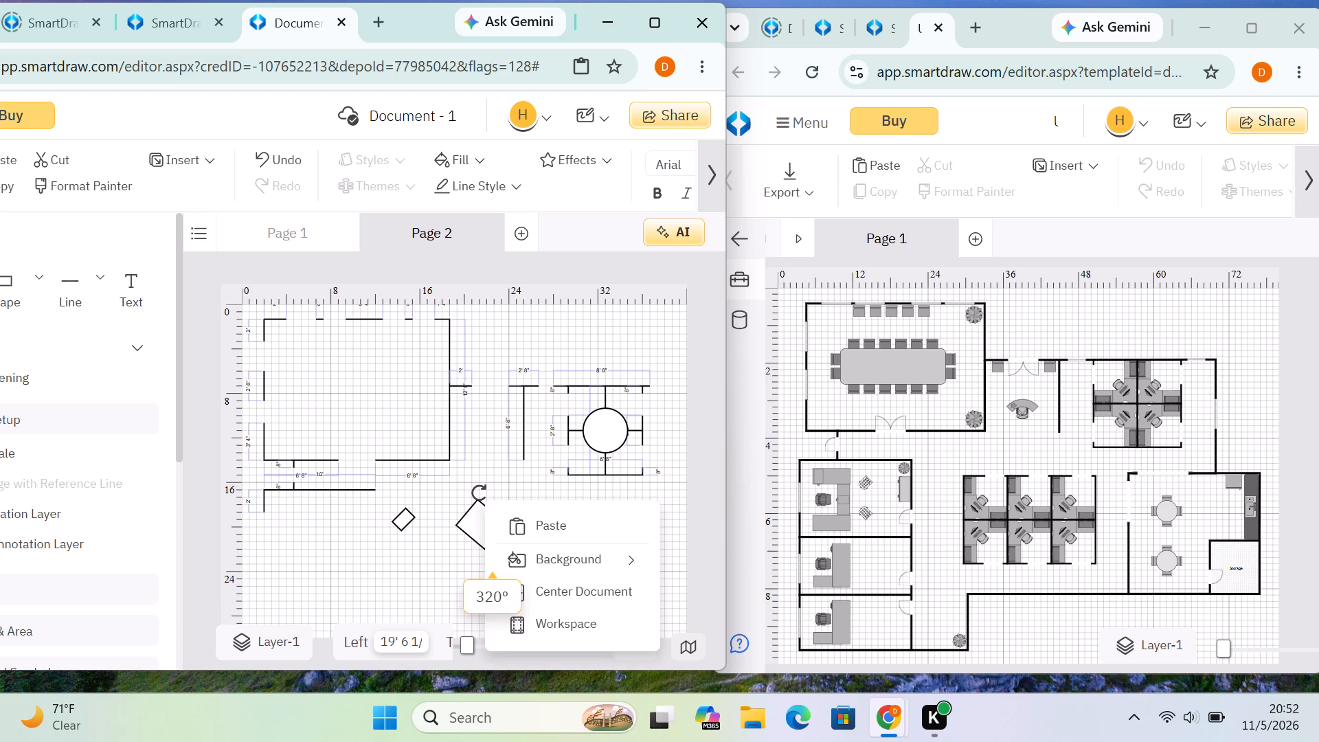
drag(479, 493, 507, 477)
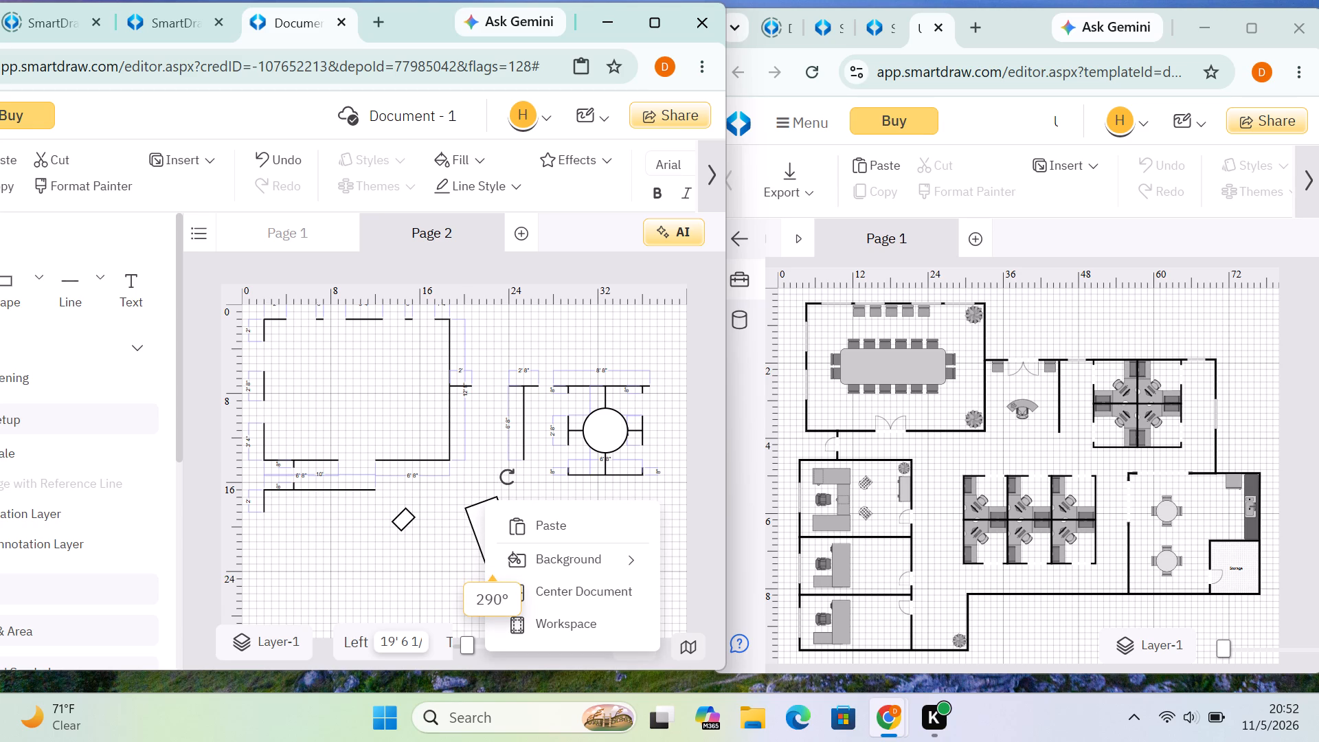
drag(507, 477, 519, 474)
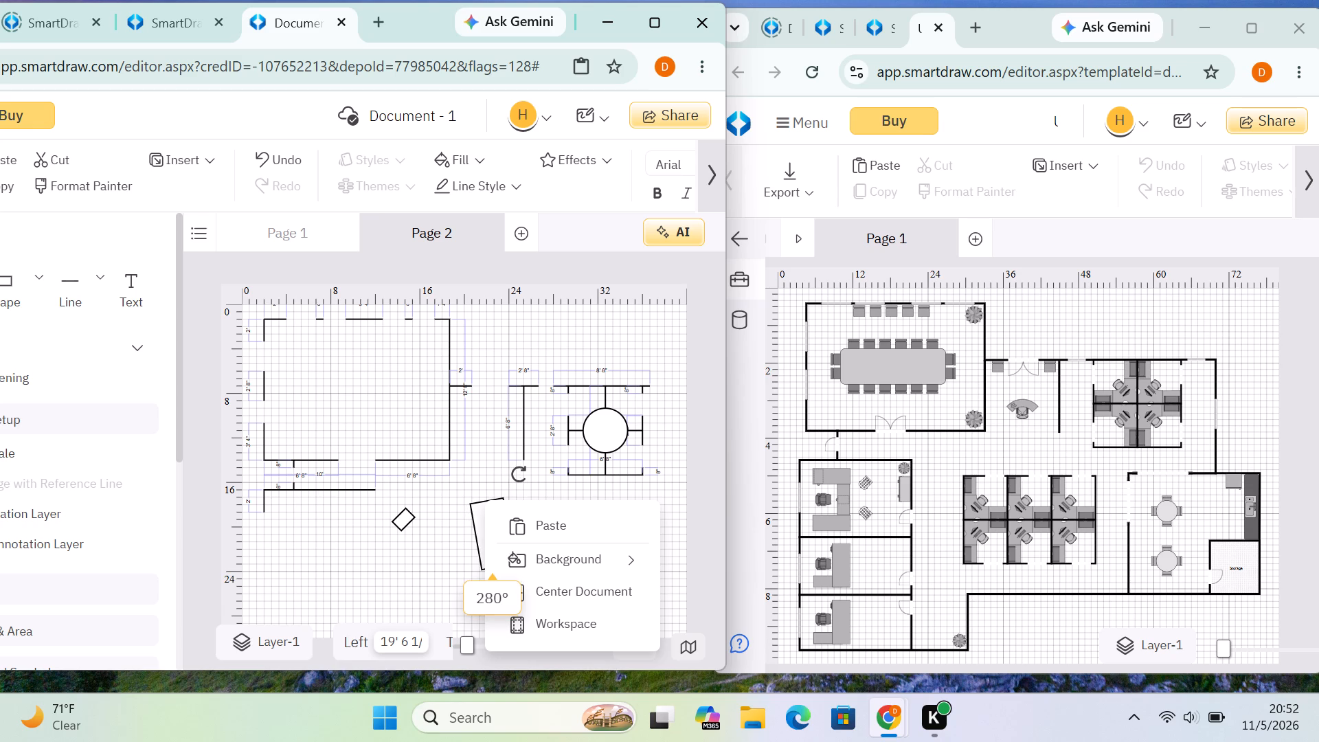
drag(519, 474, 493, 483)
click(405, 600)
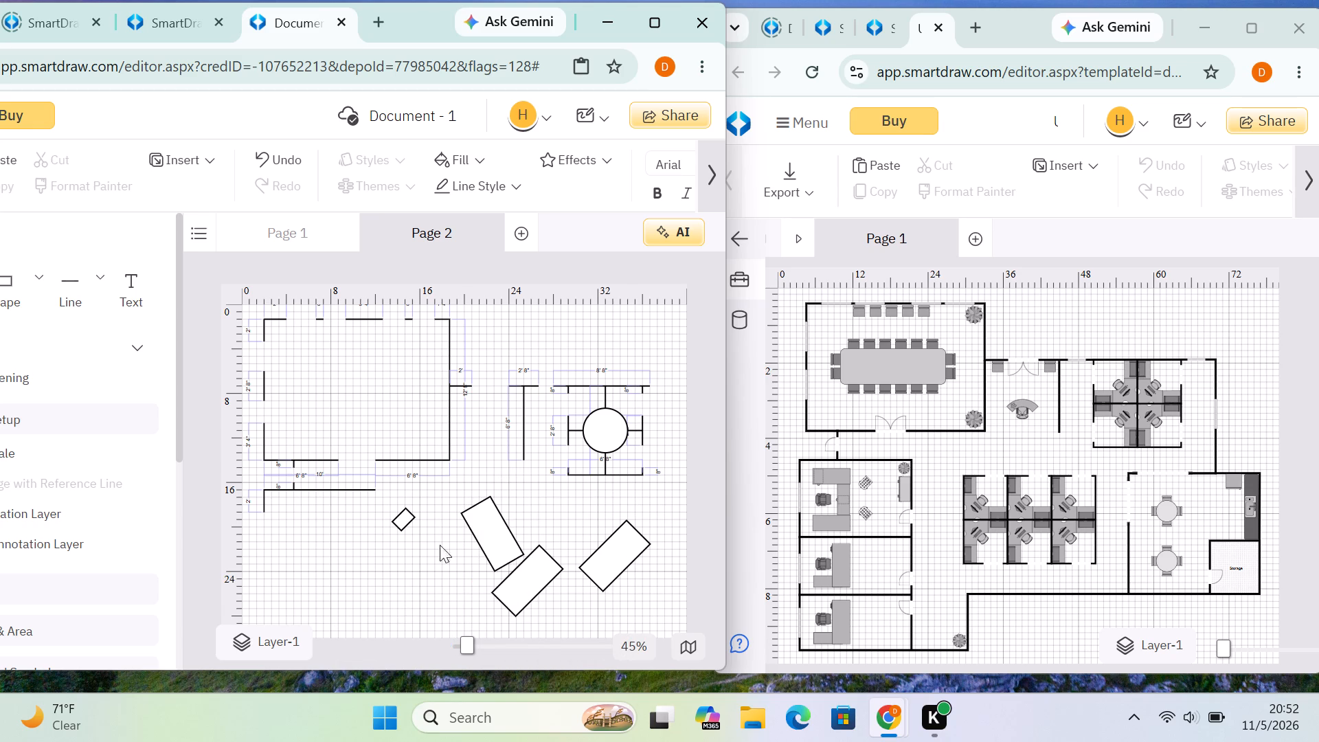
Narrow and shorten the steeply tilted rectangle to a small block at its upper end, matching the other small block.
click(482, 533)
drag(480, 543, 489, 534)
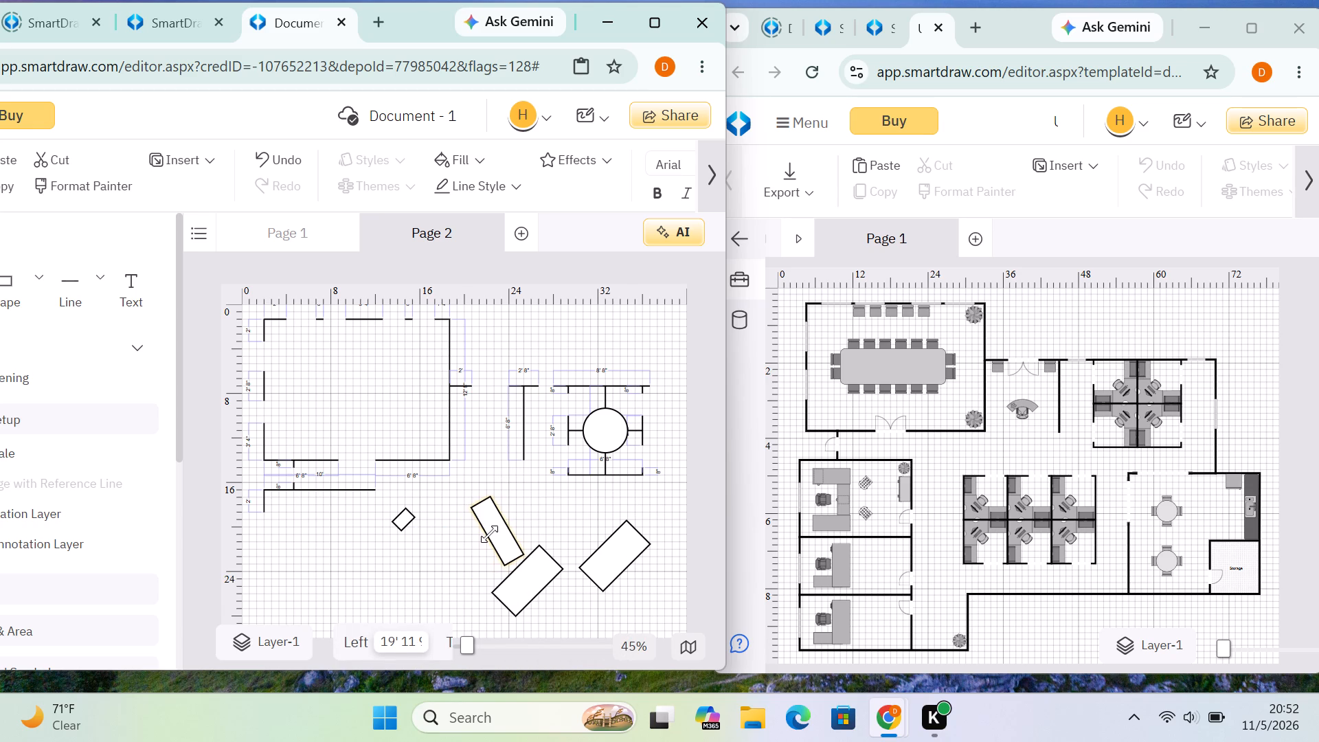
drag(489, 534, 493, 532)
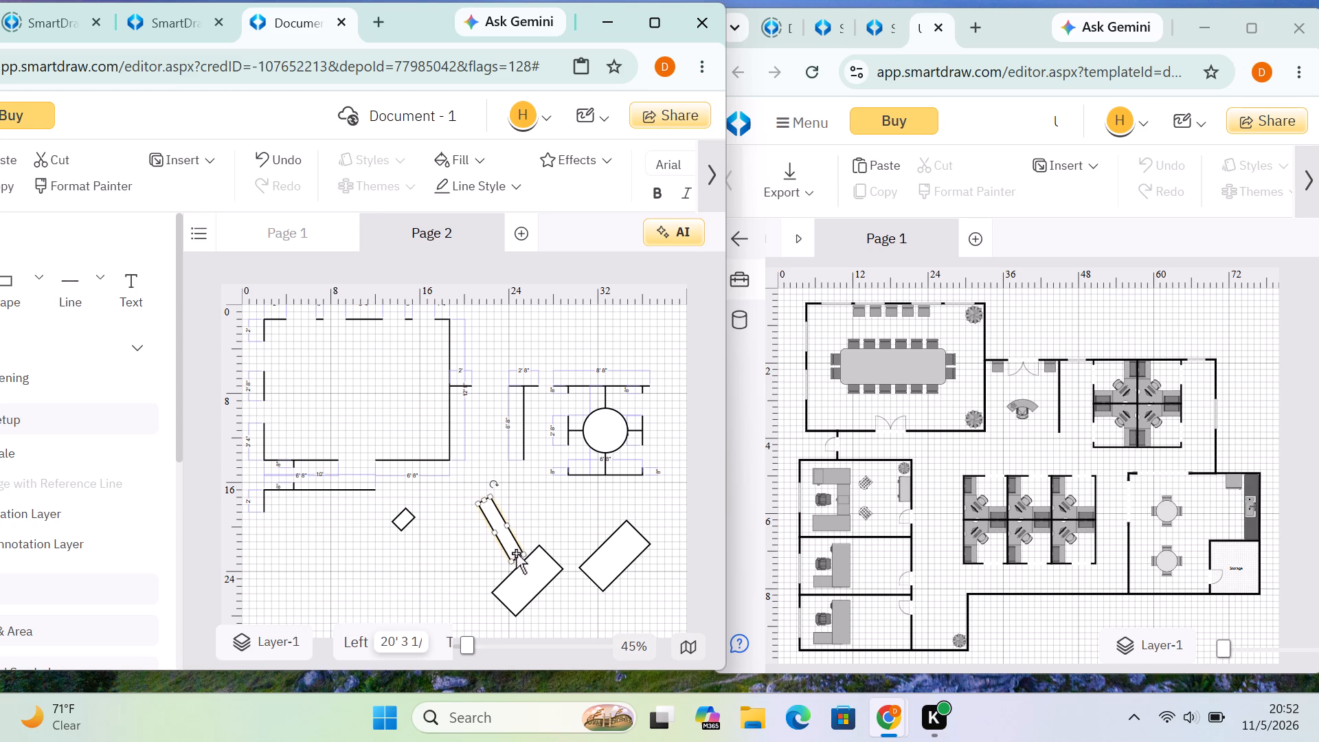
drag(519, 560, 504, 536)
click(513, 551)
drag(518, 560, 497, 517)
Move the first small diagonal block against the lower-left edge of the circle in the workstation dividers.
drag(405, 515, 456, 482)
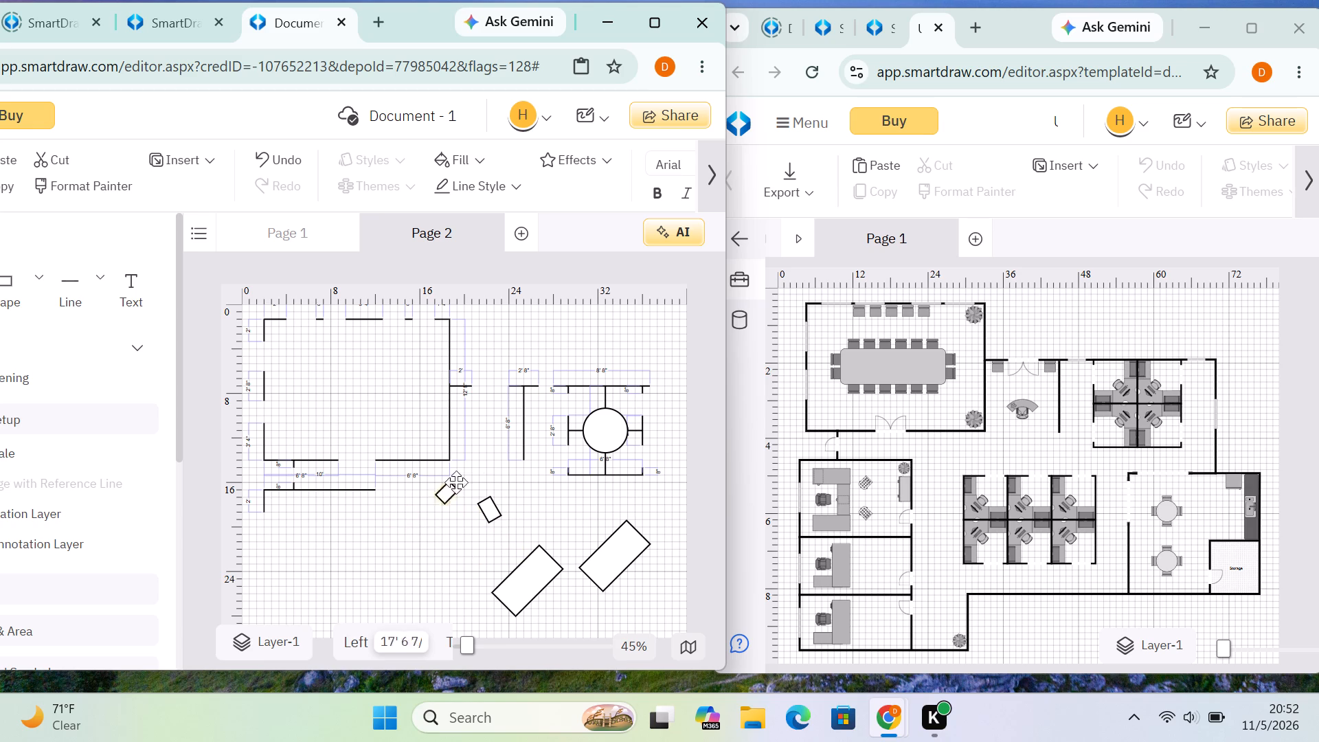
drag(456, 482, 585, 445)
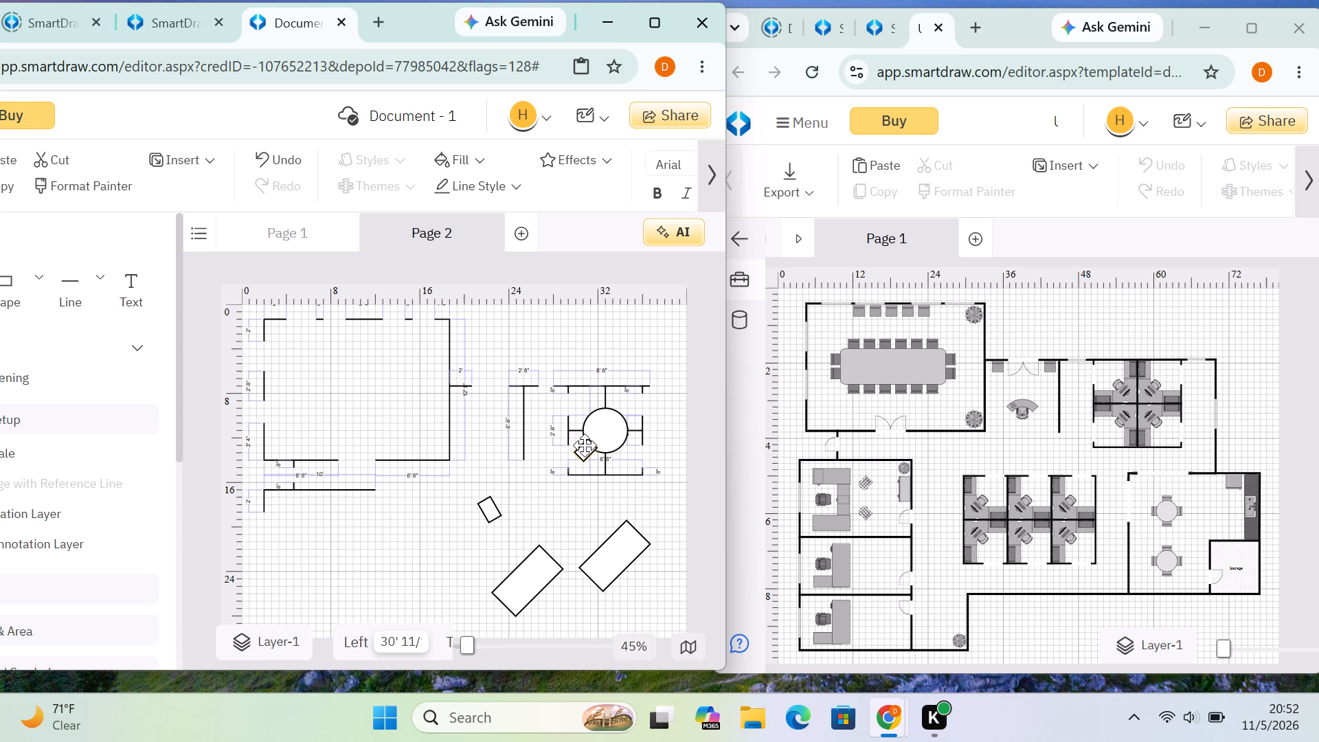
drag(585, 445, 583, 448)
click(555, 523)
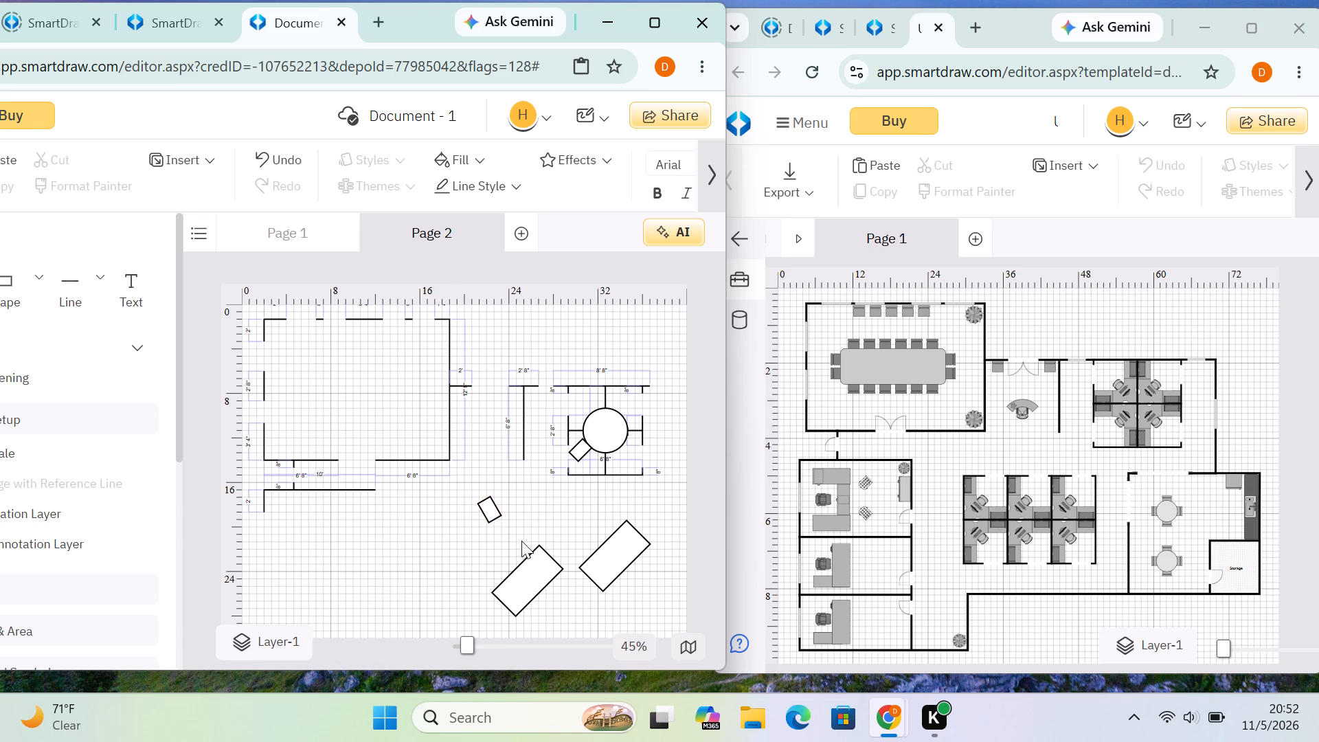
Rotate the small block about 21' 3" from the left edge to about 50°, so that it slopes up to the right.
click(486, 501)
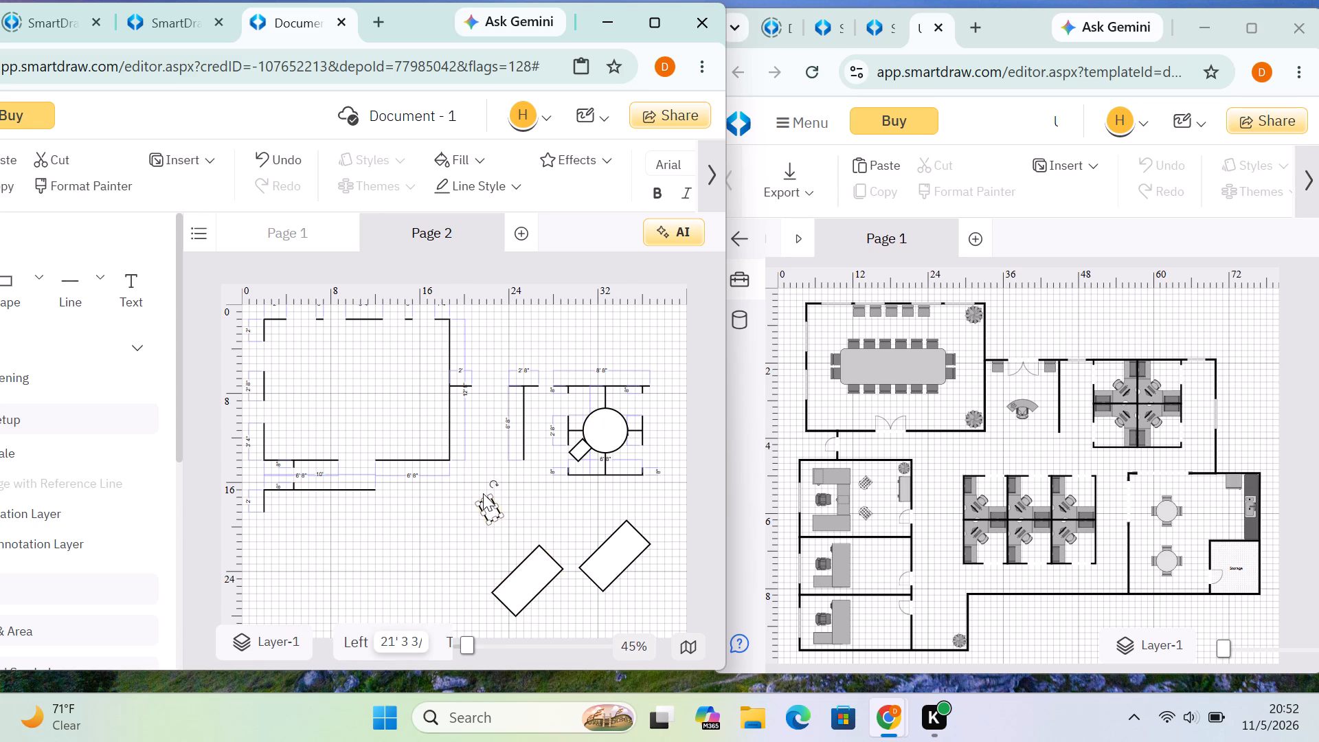
drag(496, 478, 477, 526)
drag(477, 526, 447, 509)
drag(447, 509, 451, 510)
click(539, 516)
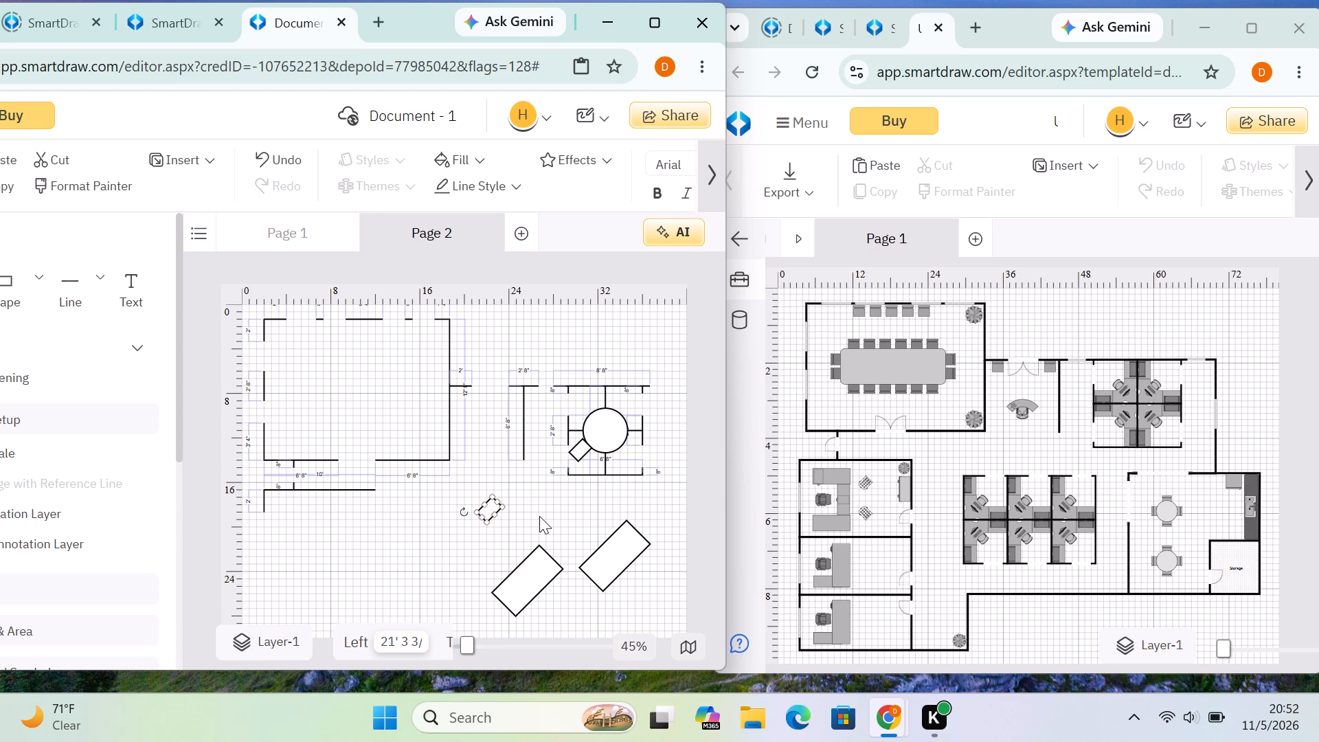
Move the rotated small block against the upper-right edge of the workstation circle and shorten its outer end slightly.
drag(493, 510, 633, 405)
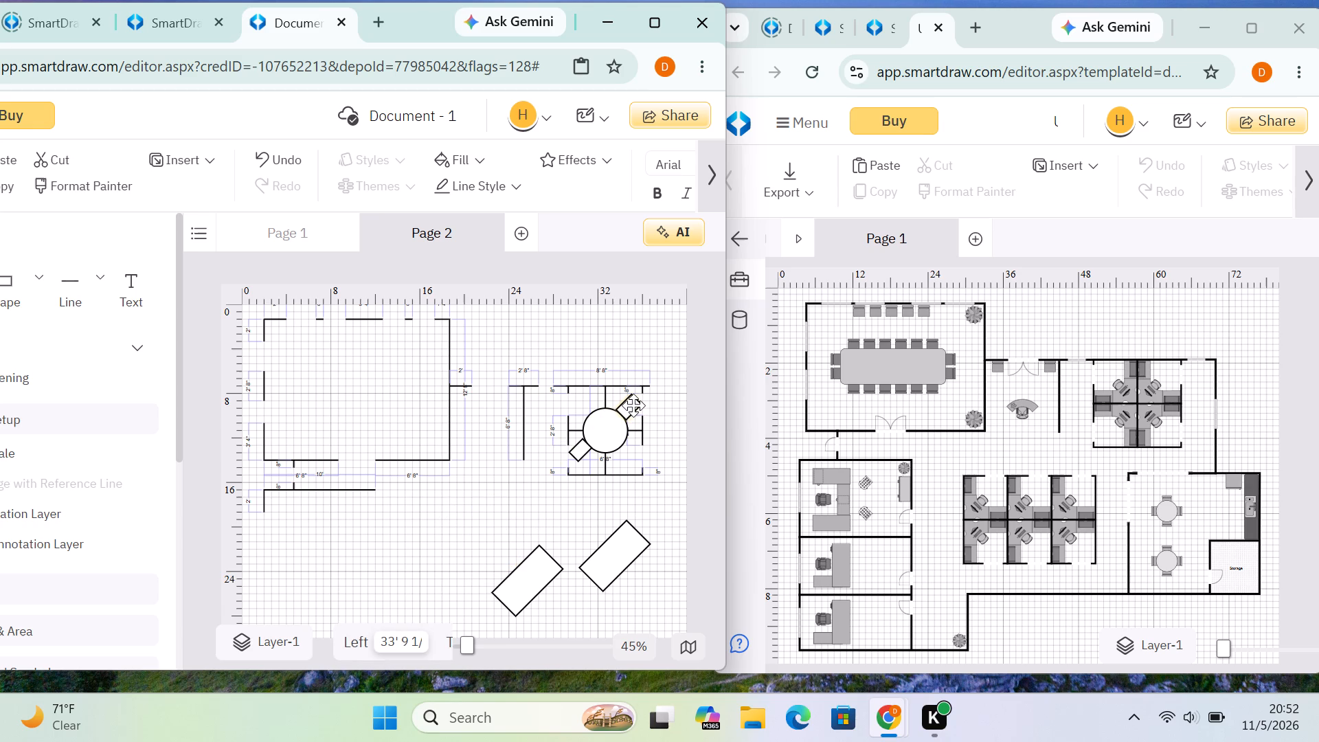
drag(633, 405, 633, 406)
click(655, 396)
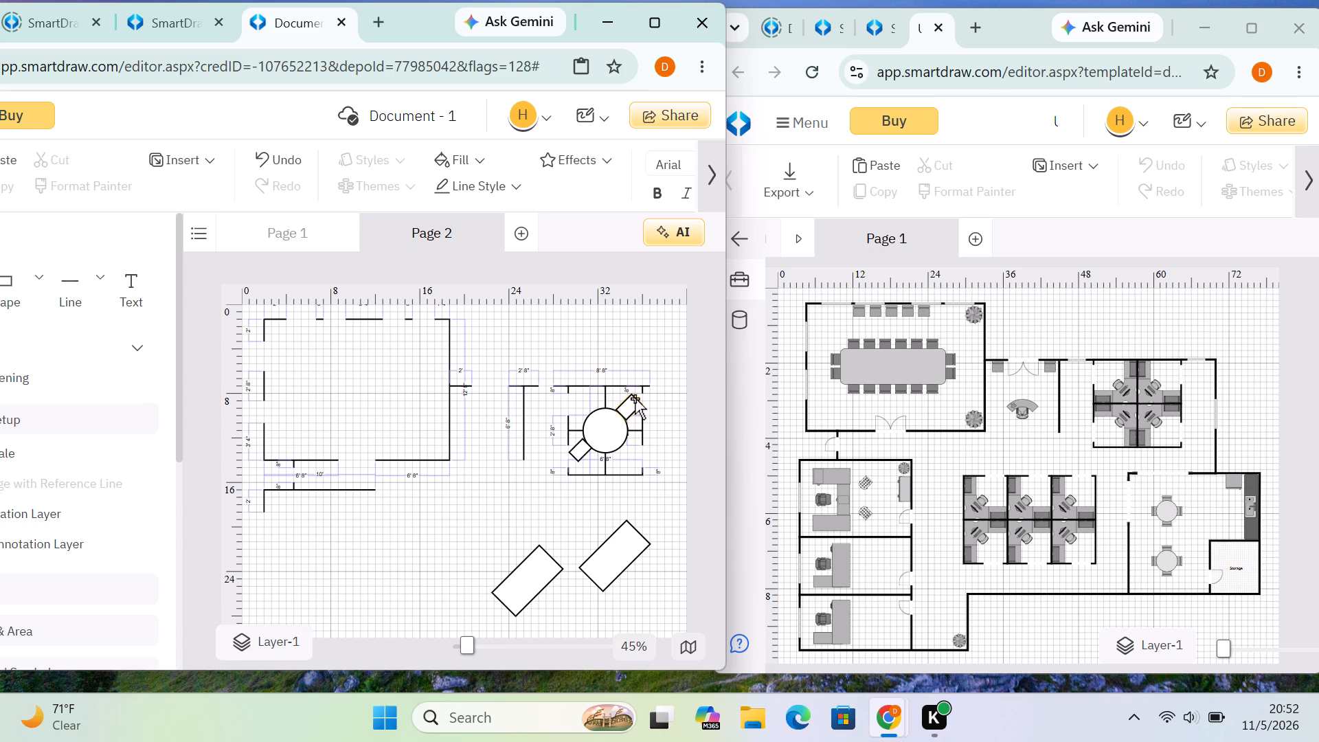
click(631, 406)
click(636, 401)
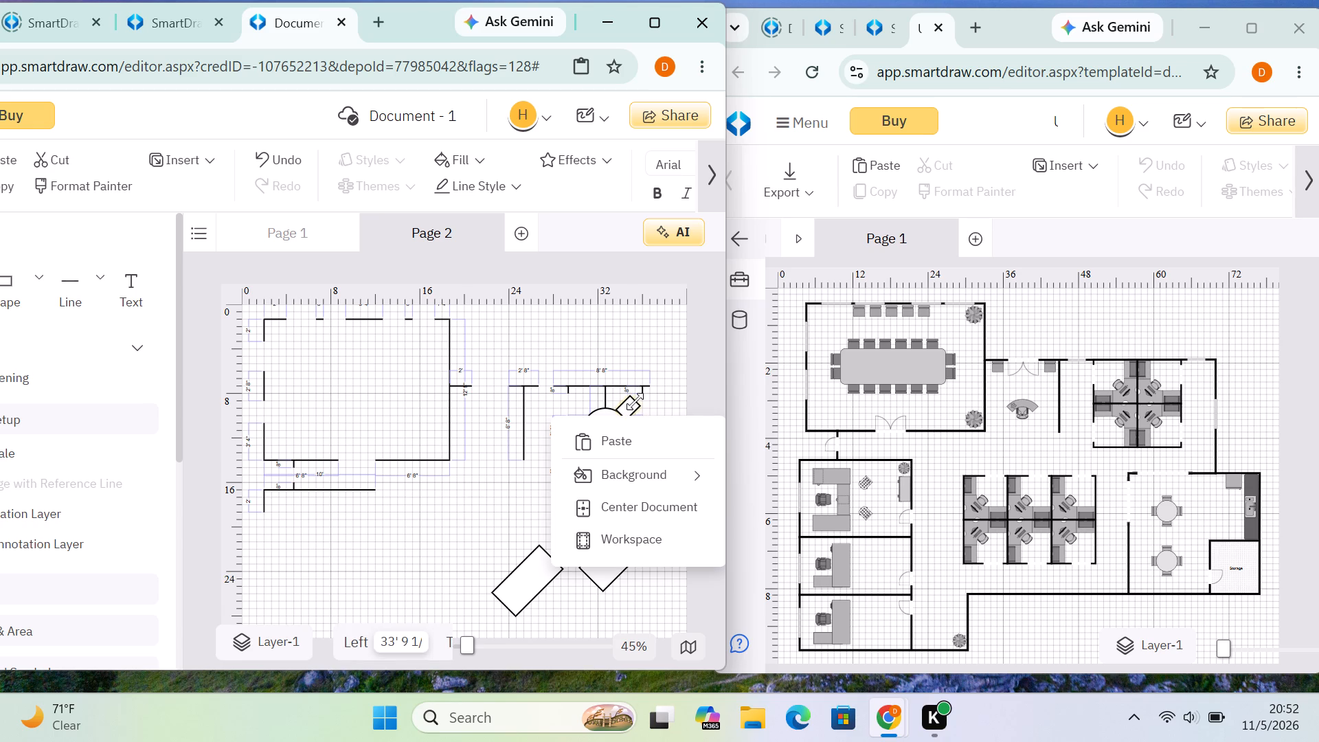
click(656, 407)
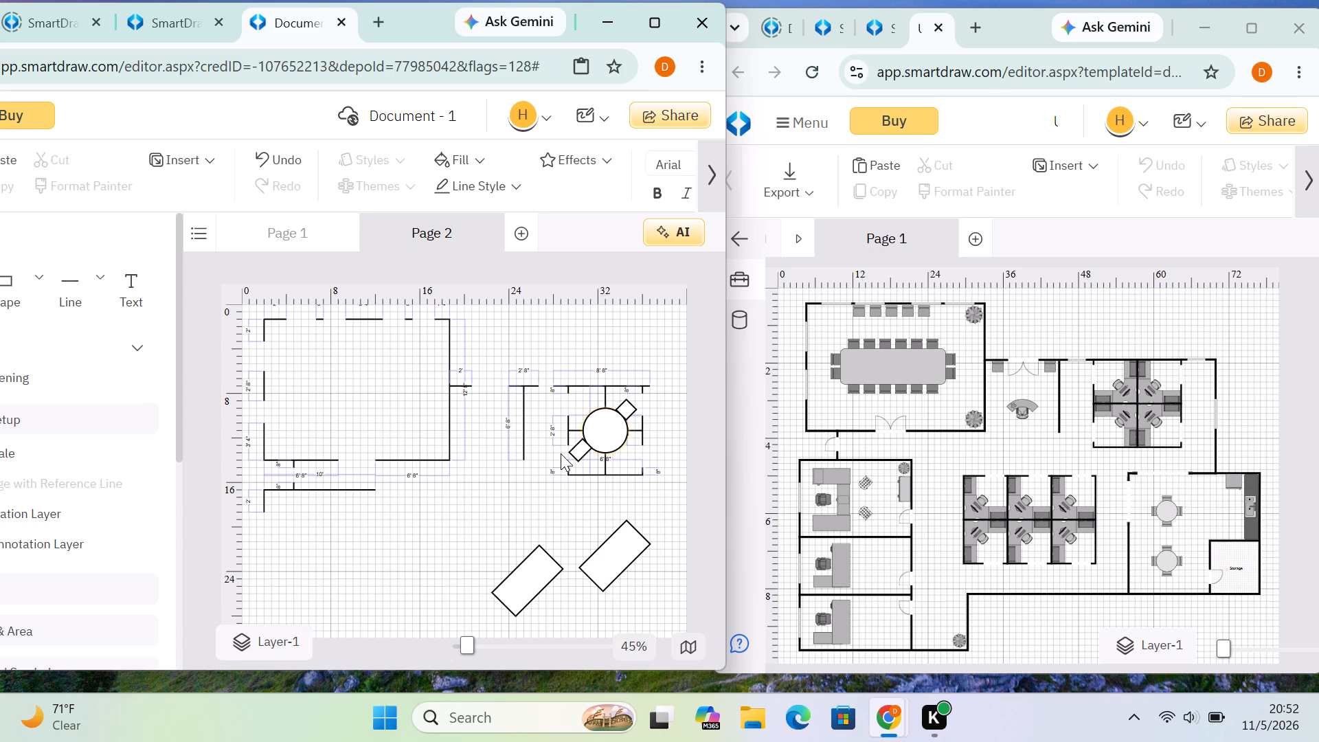
Shorten the block at the circle's lower-left edge from its outer end, setting it about 29' 10" from the left edge.
click(577, 451)
click(572, 460)
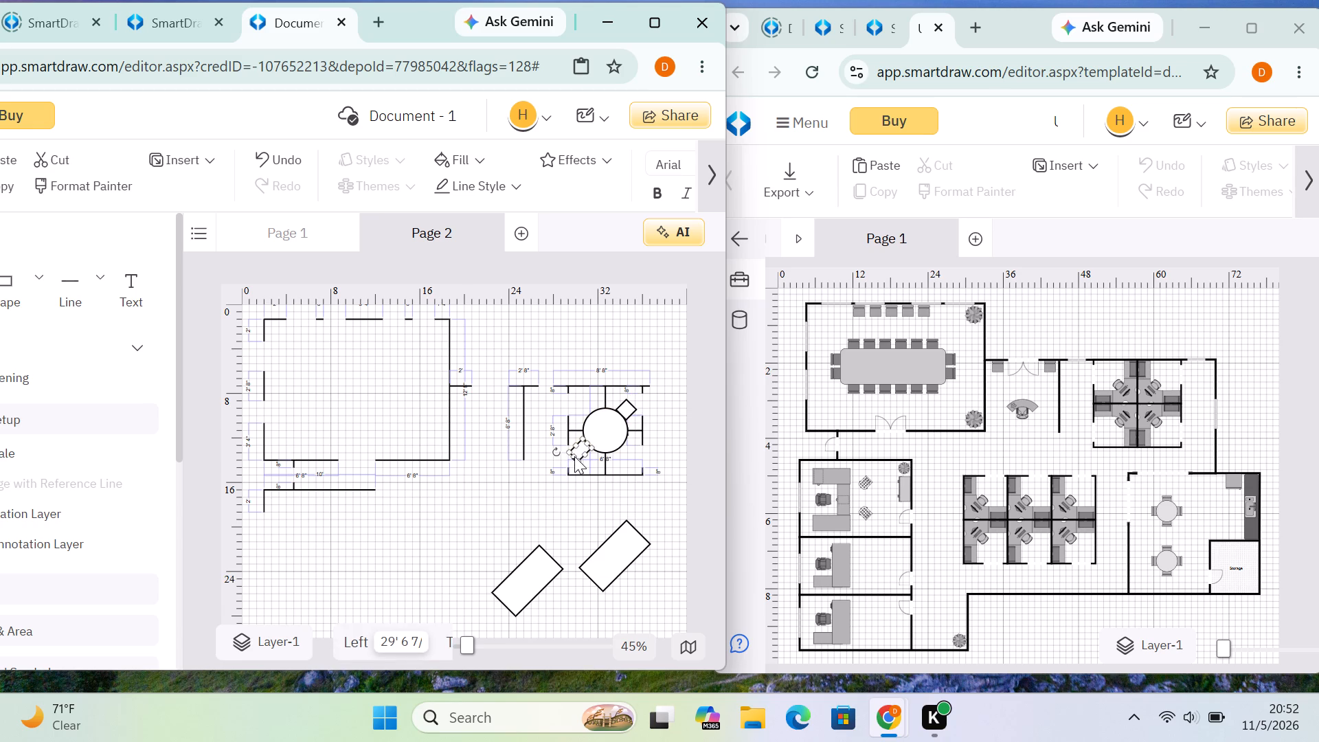
click(574, 453)
click(578, 454)
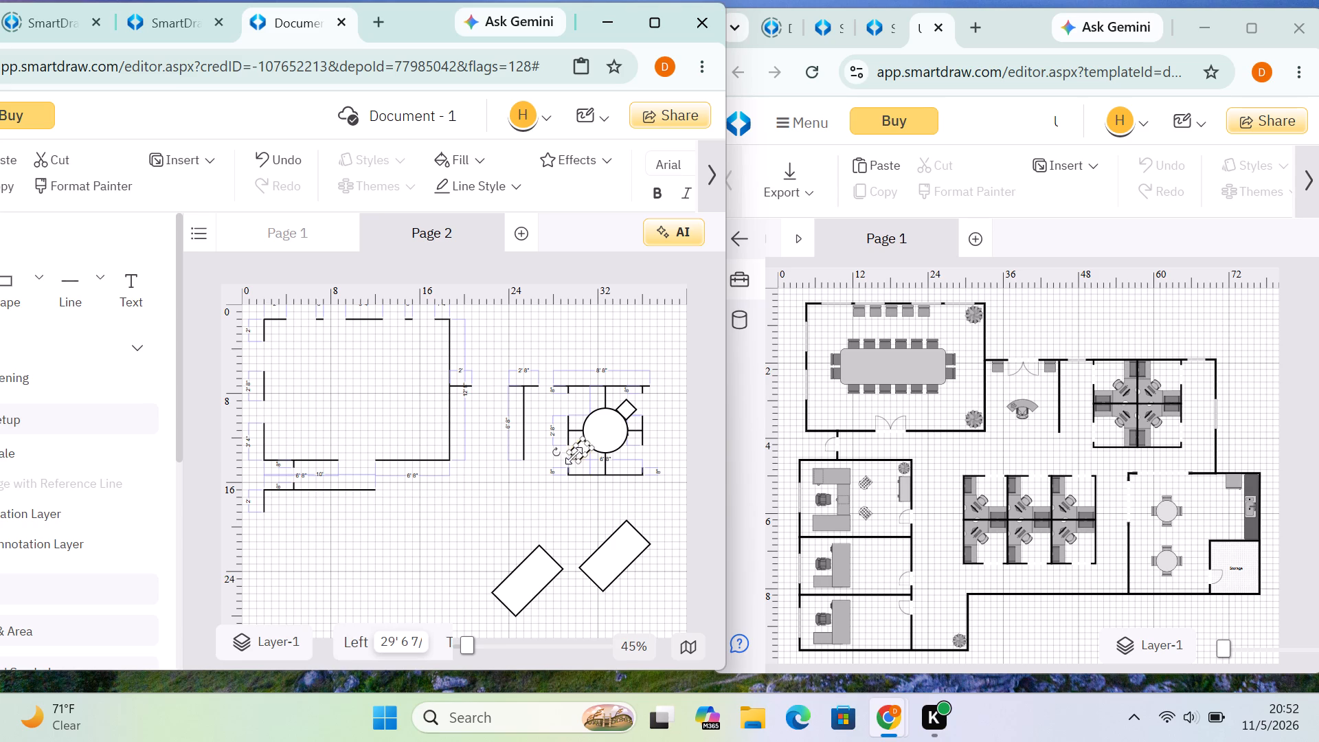
click(576, 455)
click(635, 491)
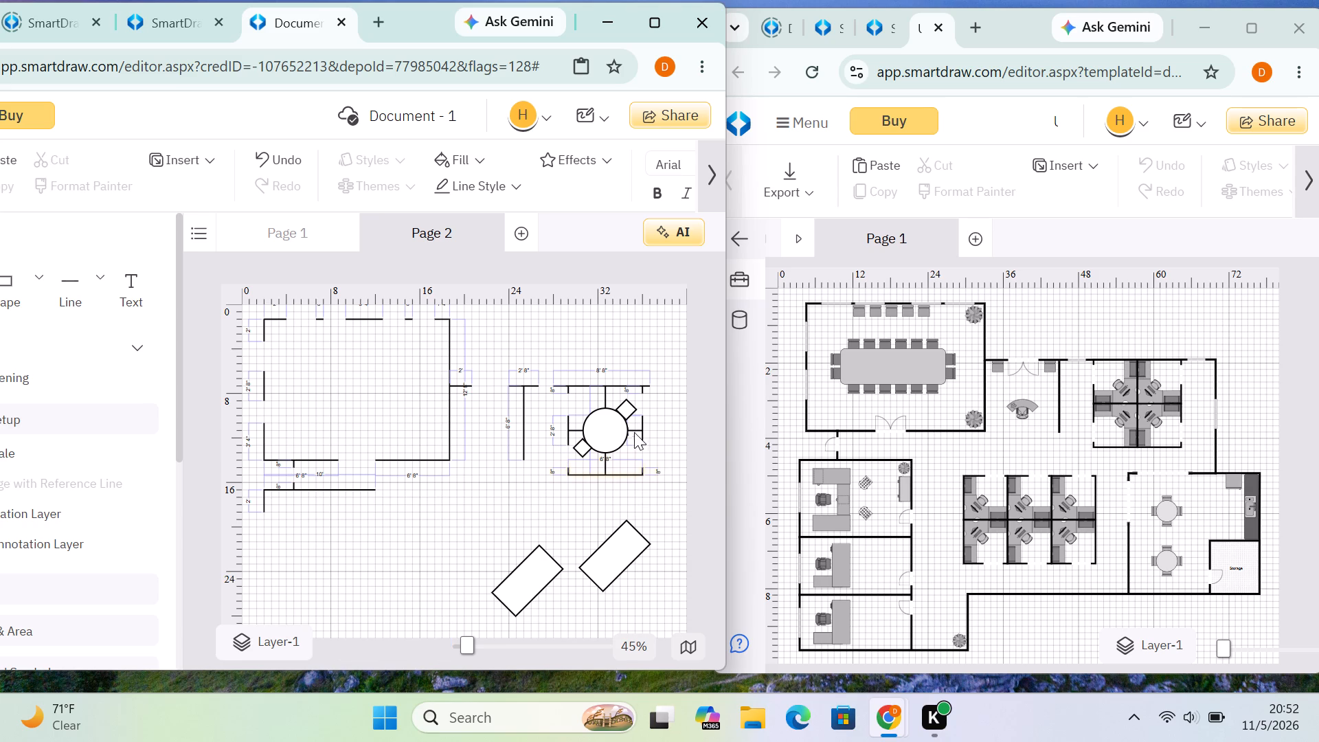
click(583, 451)
click(580, 451)
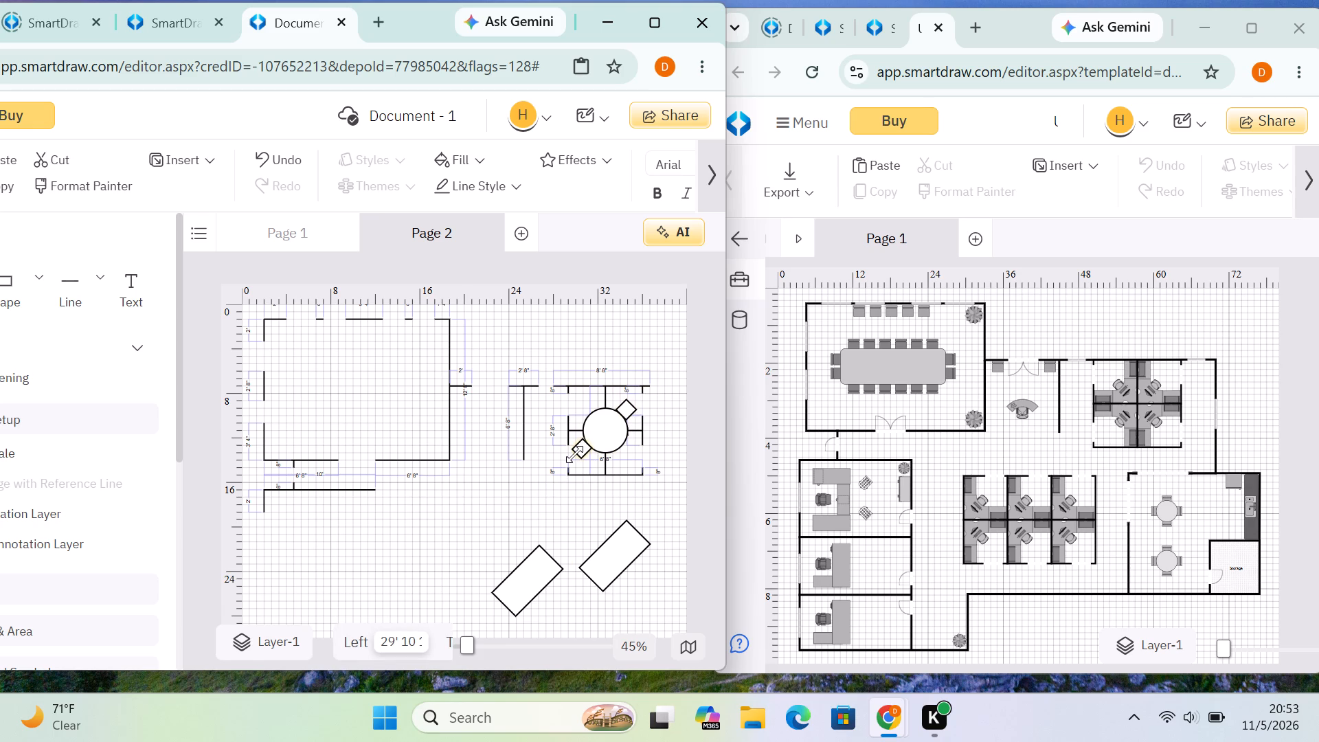
click(579, 493)
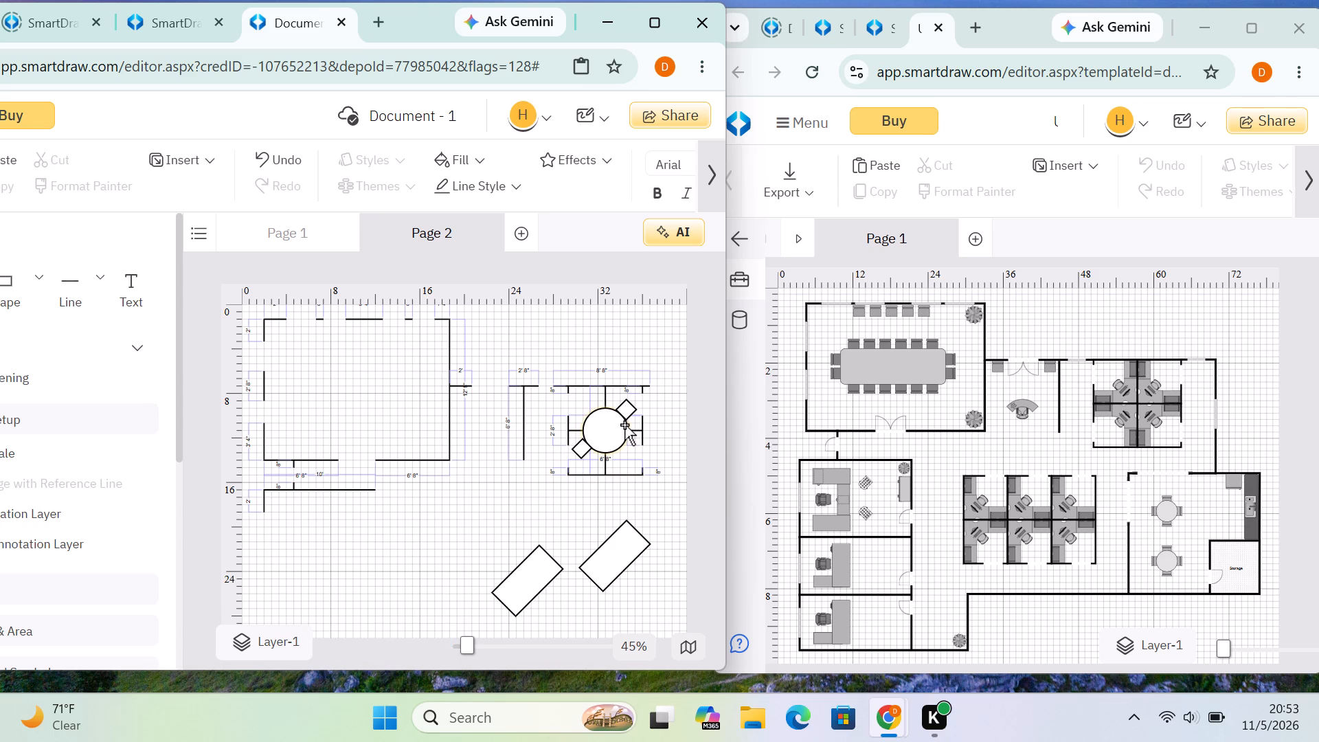
Rotate the tilted rectangle about 30' 6" from the left edge so that it slopes down to the right.
click(618, 561)
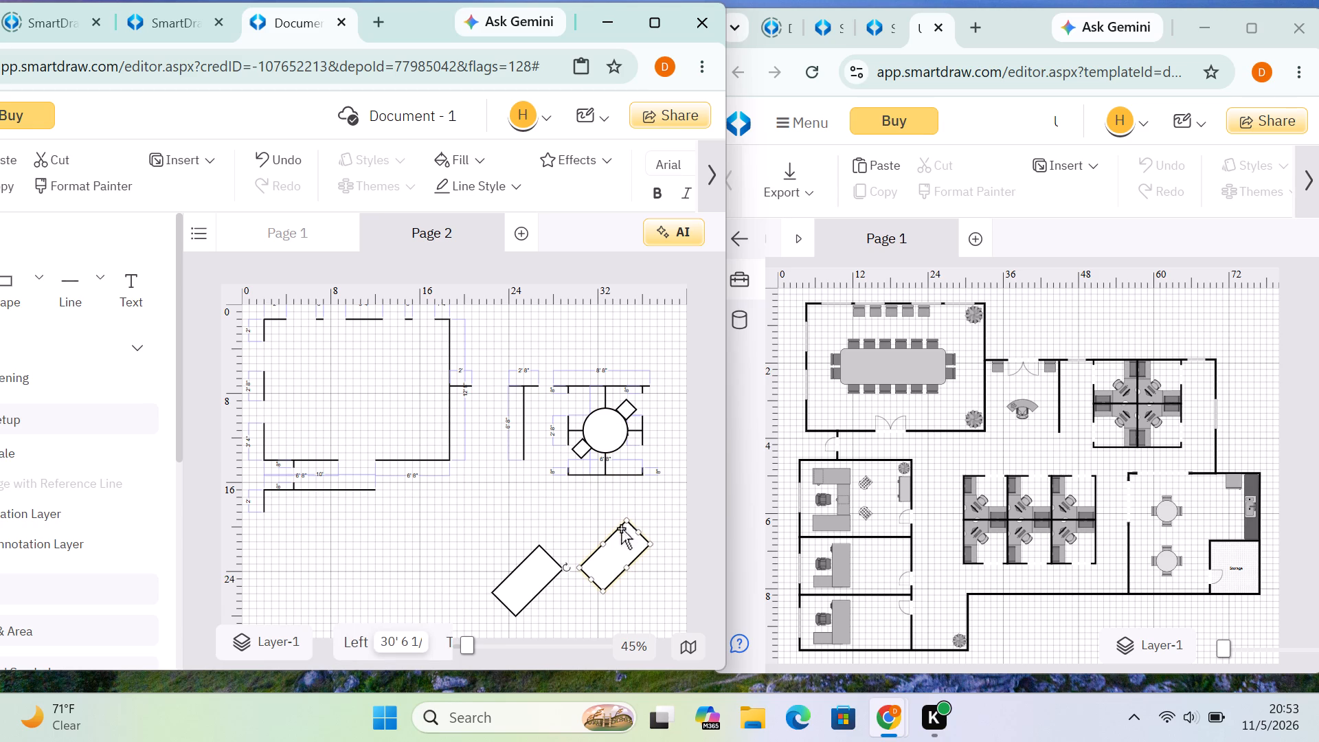
drag(567, 564, 585, 500)
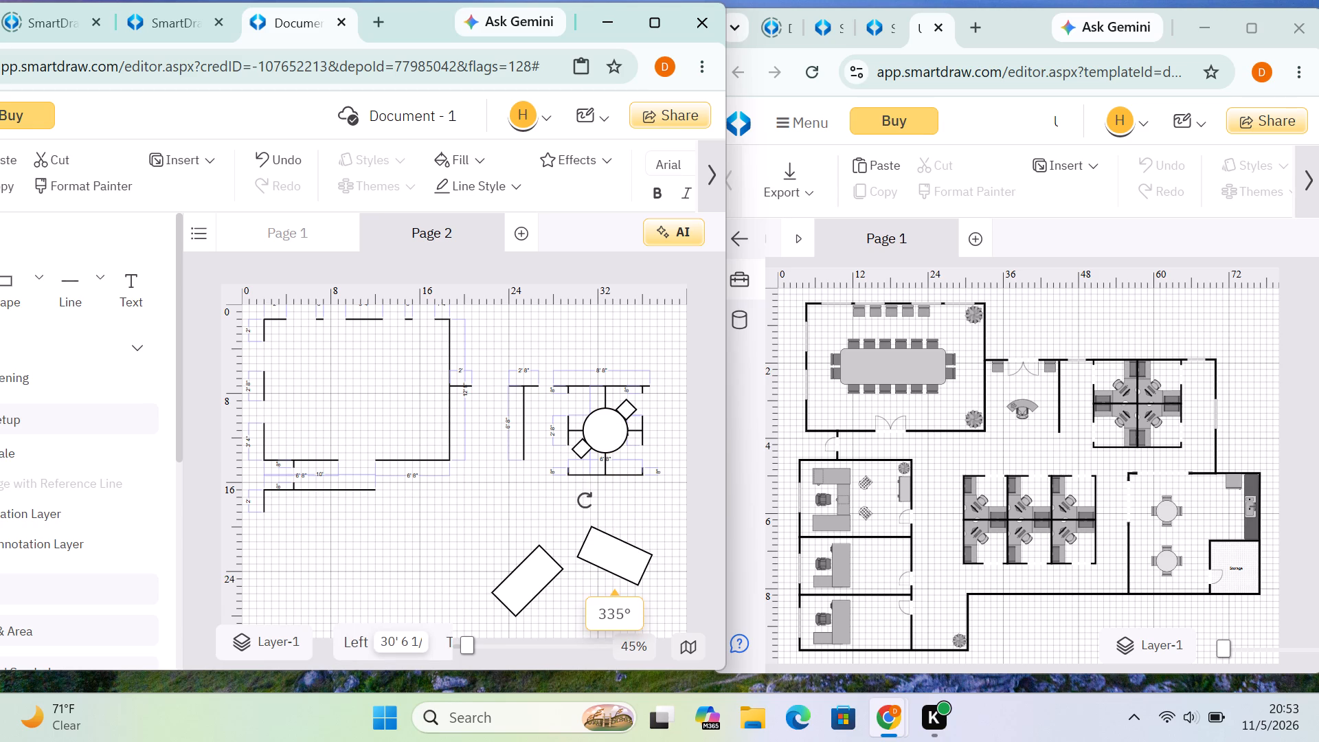
drag(585, 500, 601, 488)
click(641, 513)
Narrow and shorten that rectangle to a small diagonal block at its upper end, about 31' 8" from the left edge.
click(594, 537)
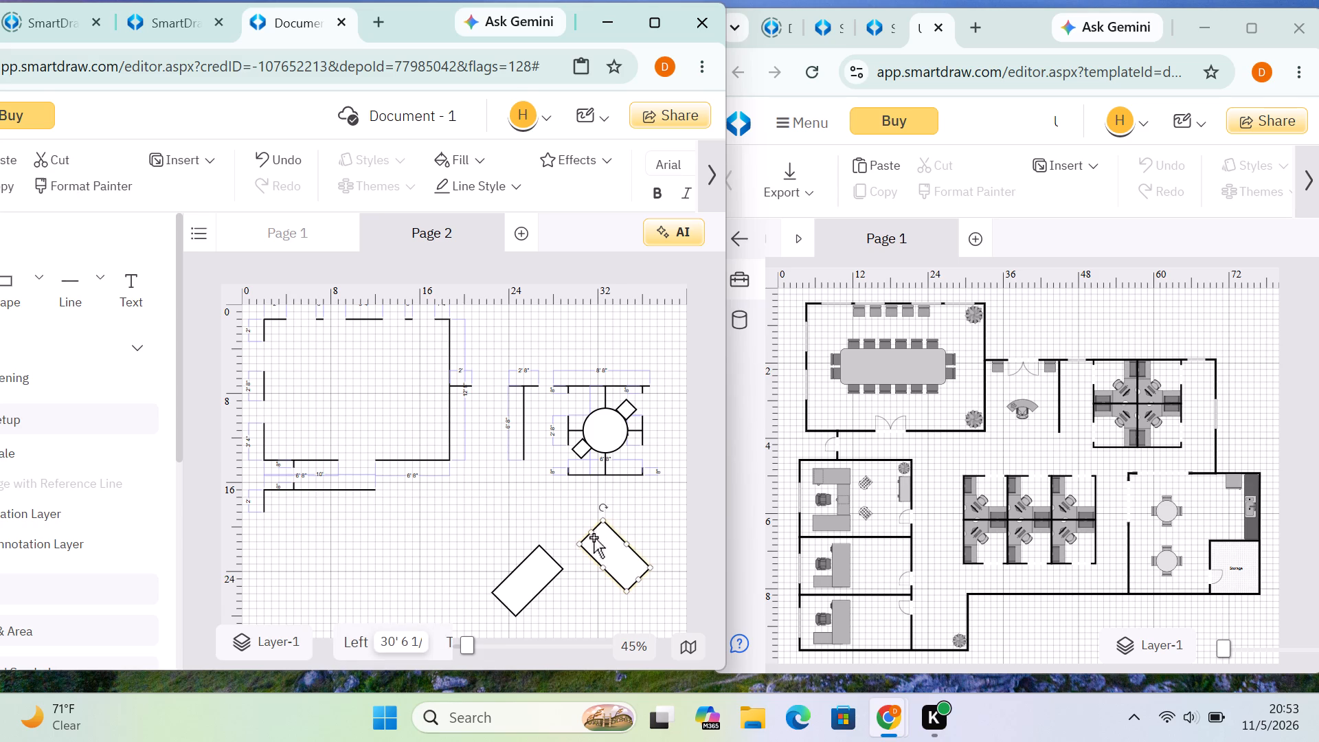
click(602, 572)
click(602, 567)
drag(605, 565, 605, 565)
drag(605, 565, 615, 552)
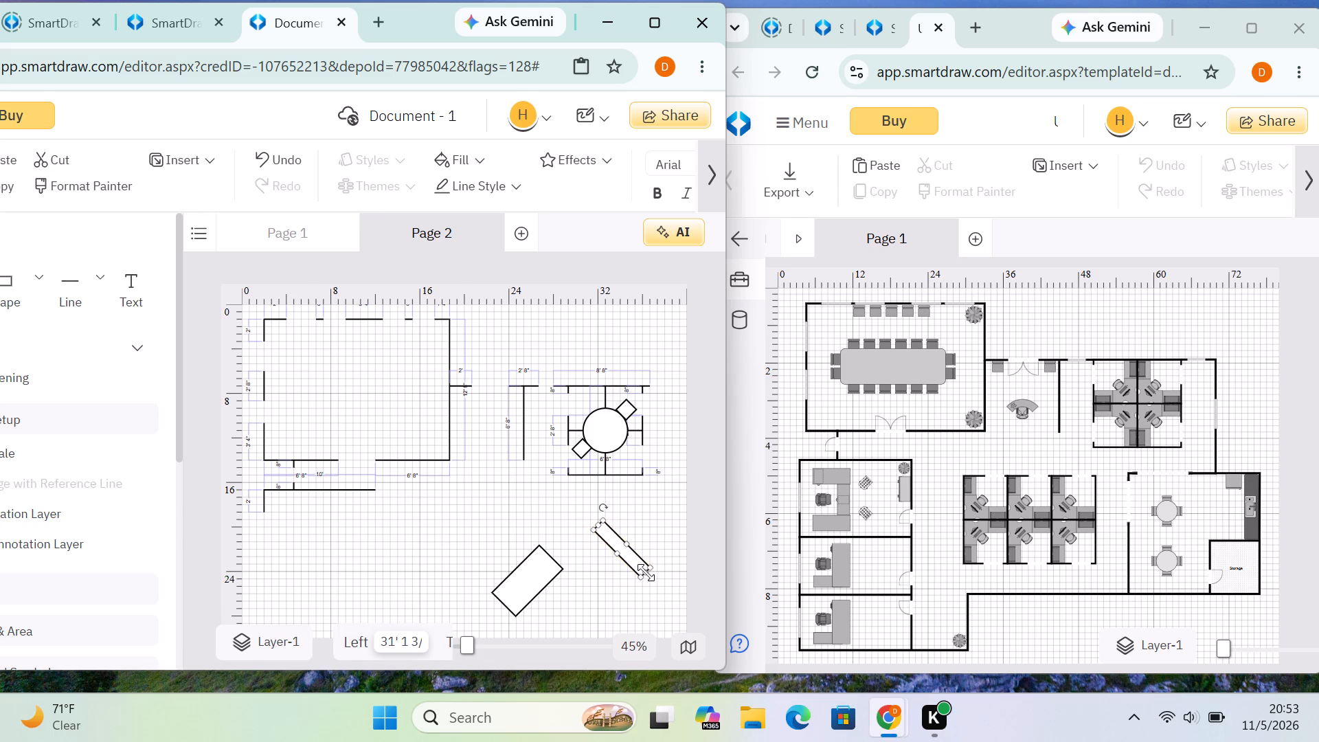
drag(646, 572, 622, 540)
click(618, 542)
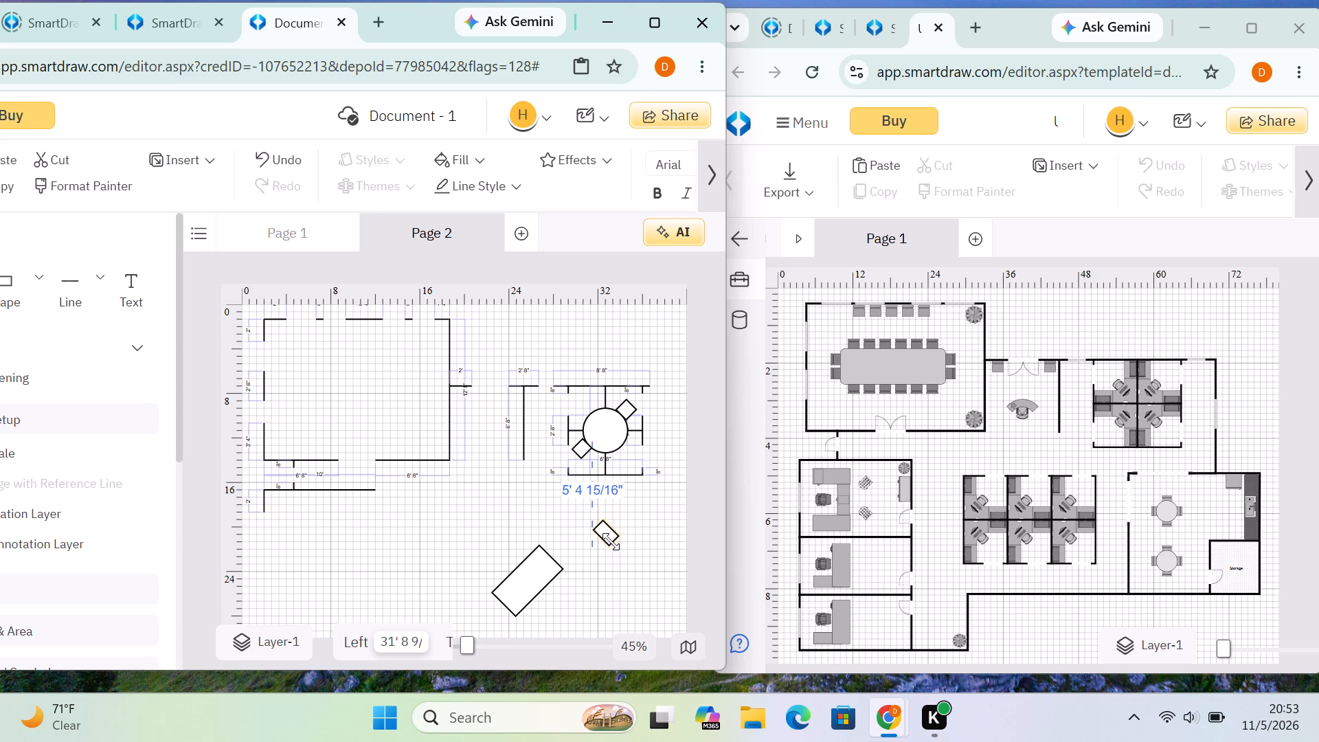
click(629, 521)
Move the new small block against the circle's lower-right edge and shorten its outer end to match the other blocks.
drag(608, 532, 619, 499)
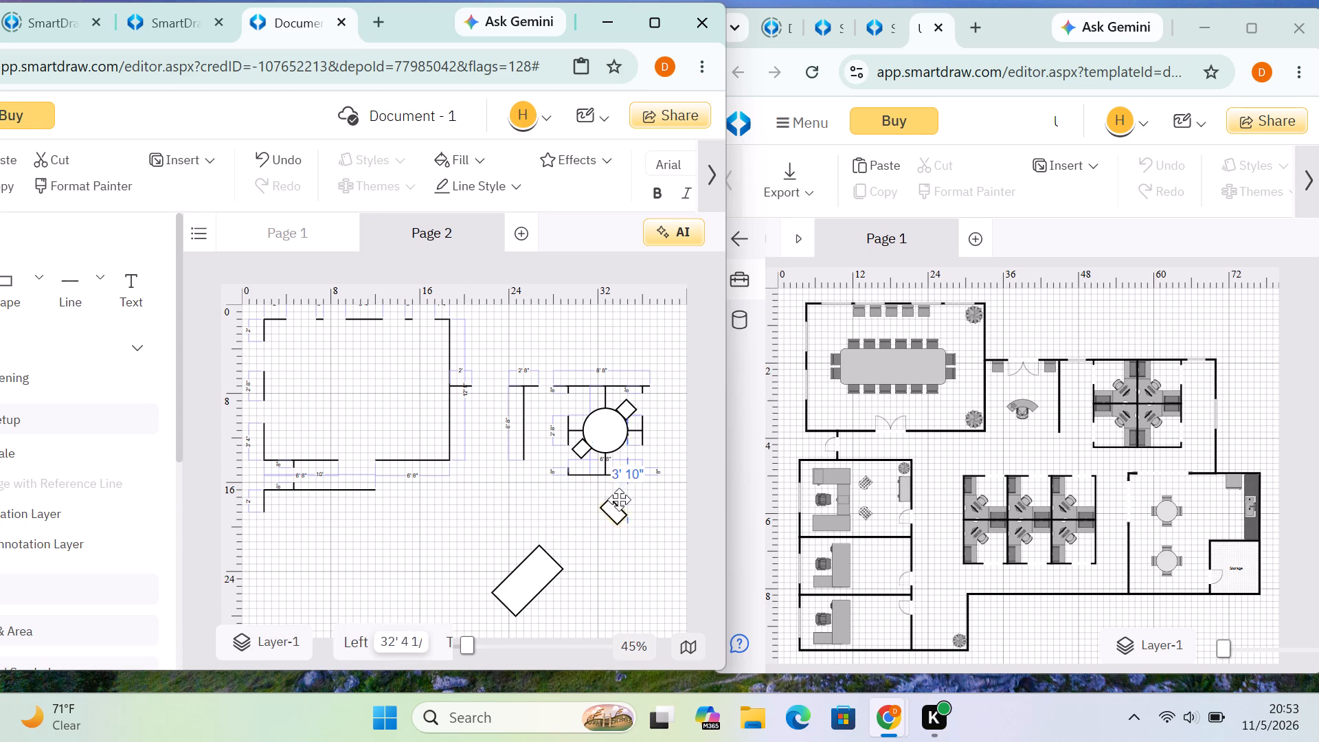
drag(619, 499, 631, 453)
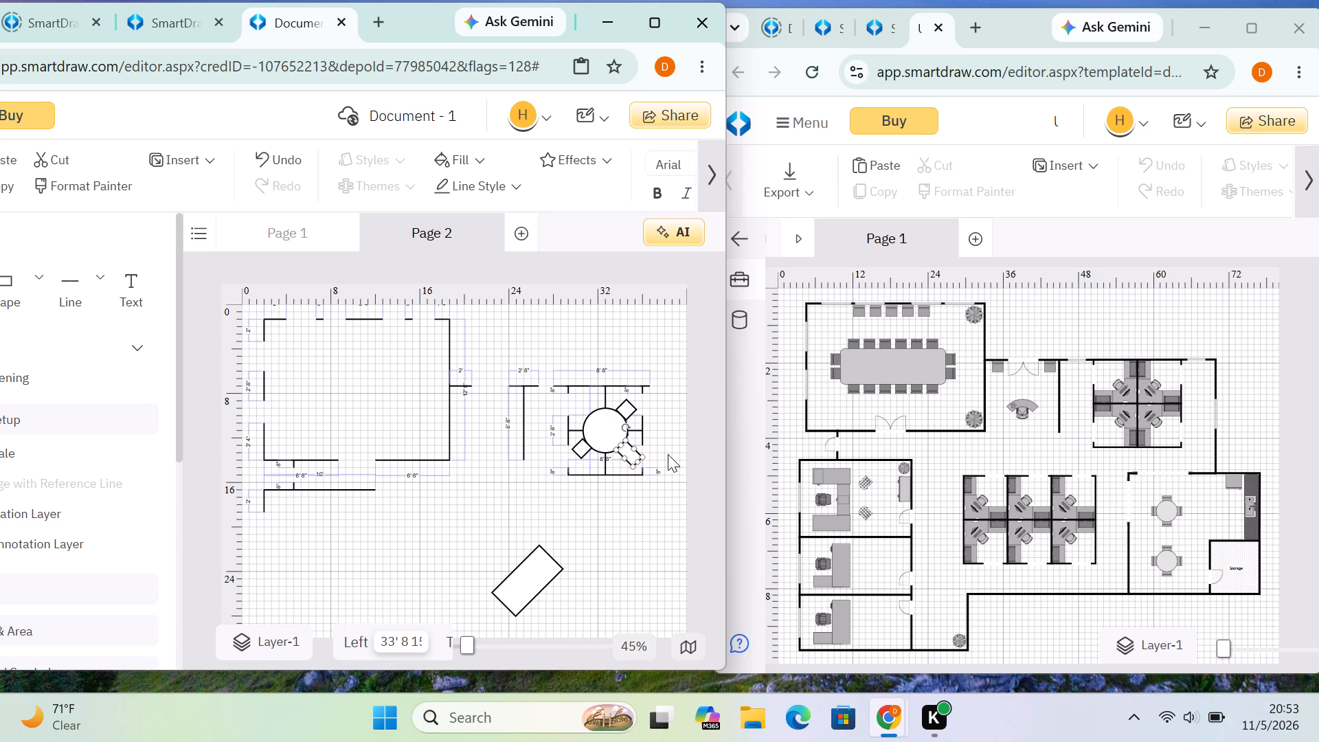
click(668, 454)
click(627, 456)
drag(636, 462, 633, 456)
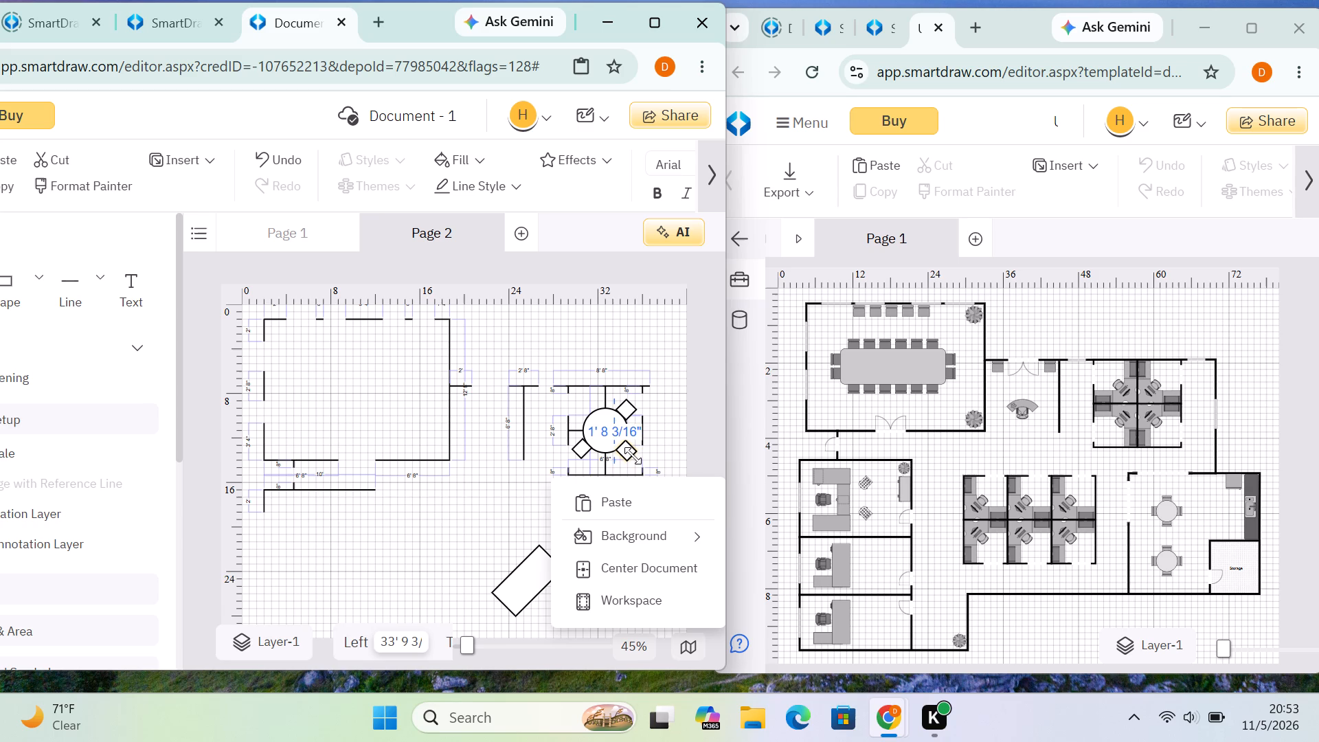
drag(633, 456, 633, 456)
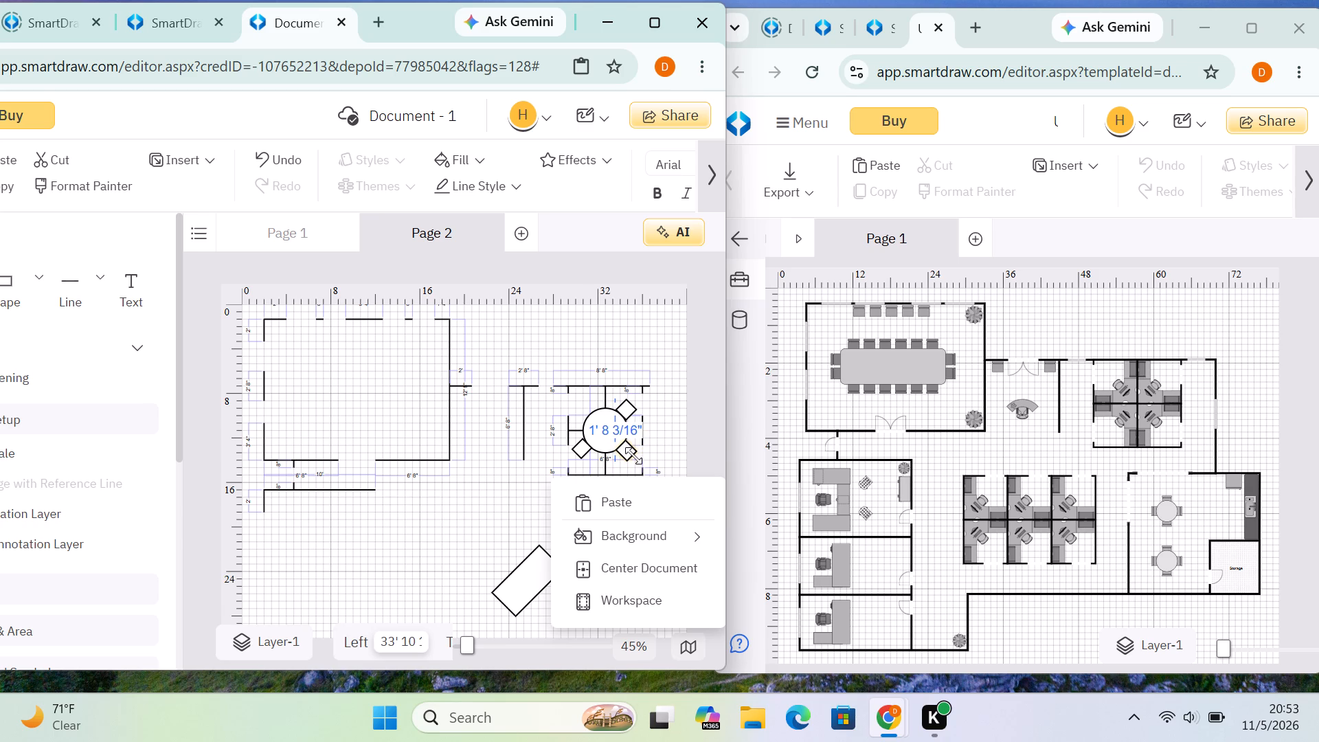
drag(633, 456, 632, 453)
click(664, 449)
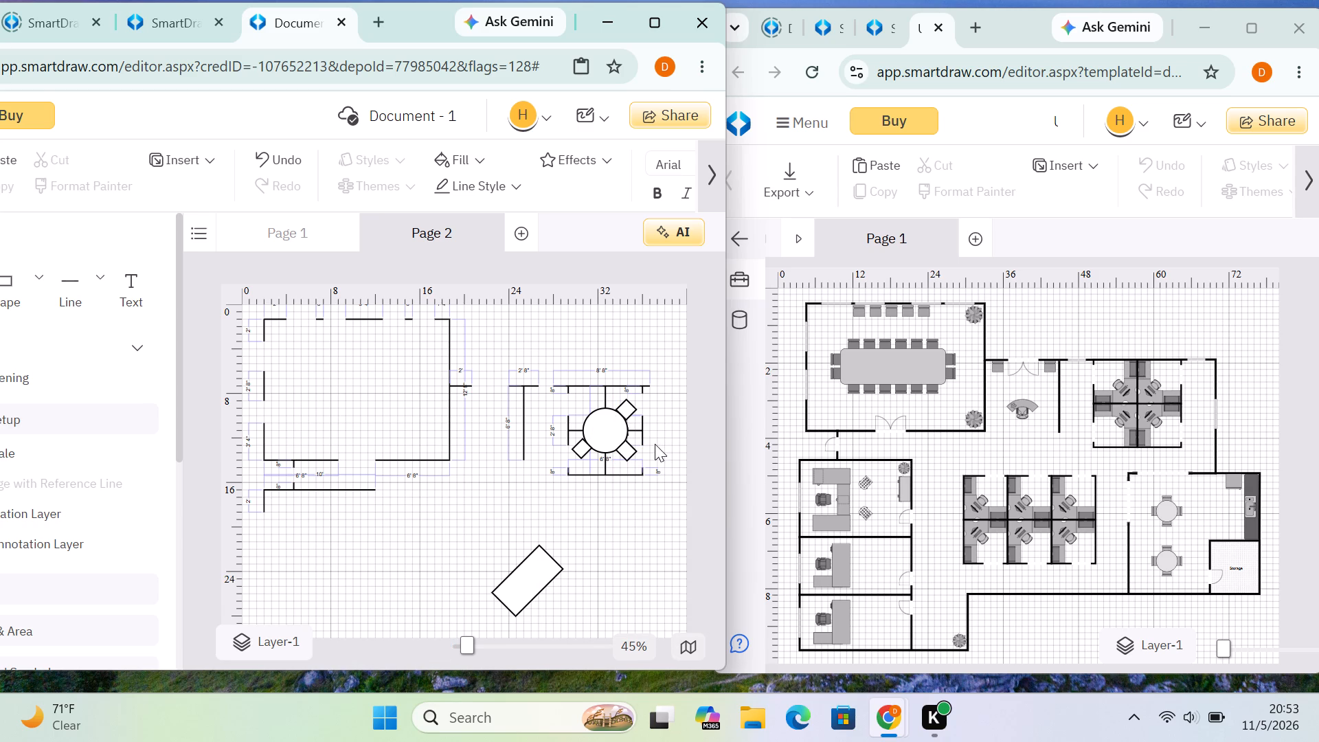
Rotate the remaining tilted rectangle, 22' 8" from the left edge, so that it slopes down to the right.
click(528, 572)
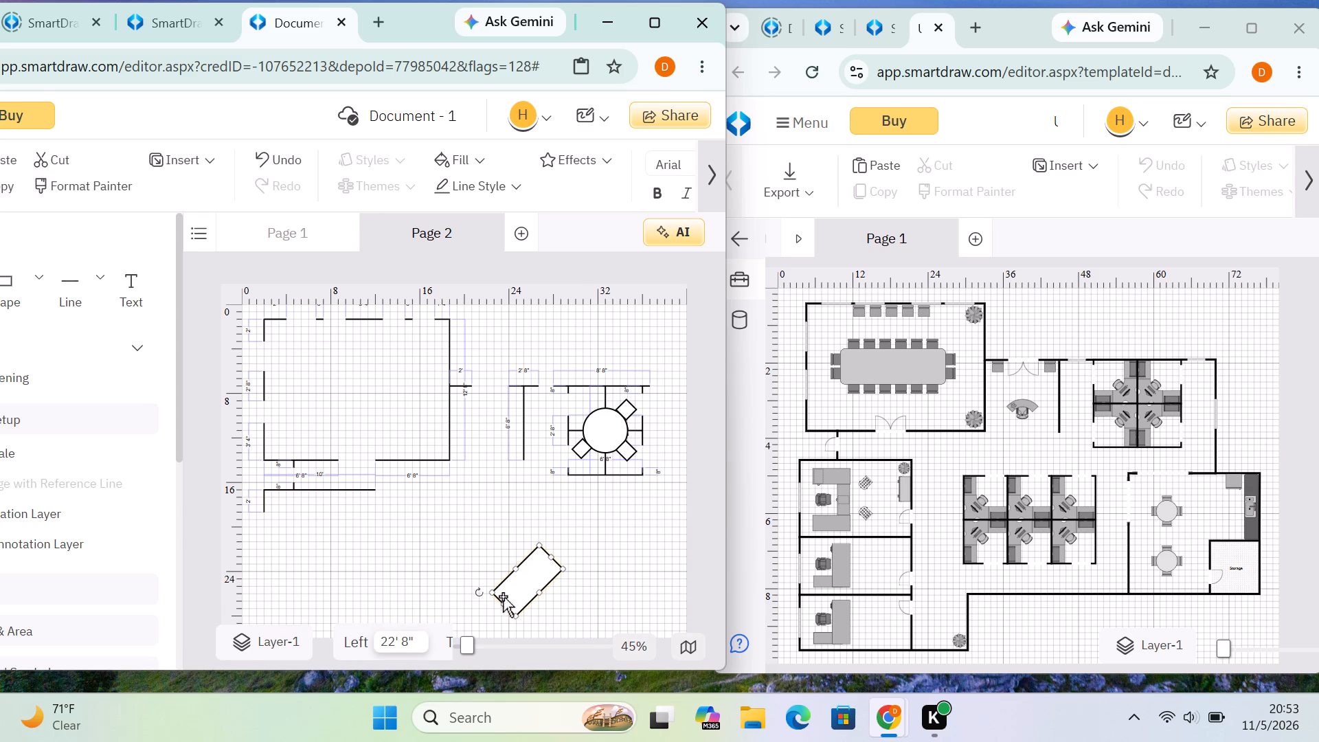
click(478, 600)
click(479, 588)
click(504, 595)
drag(480, 593, 497, 546)
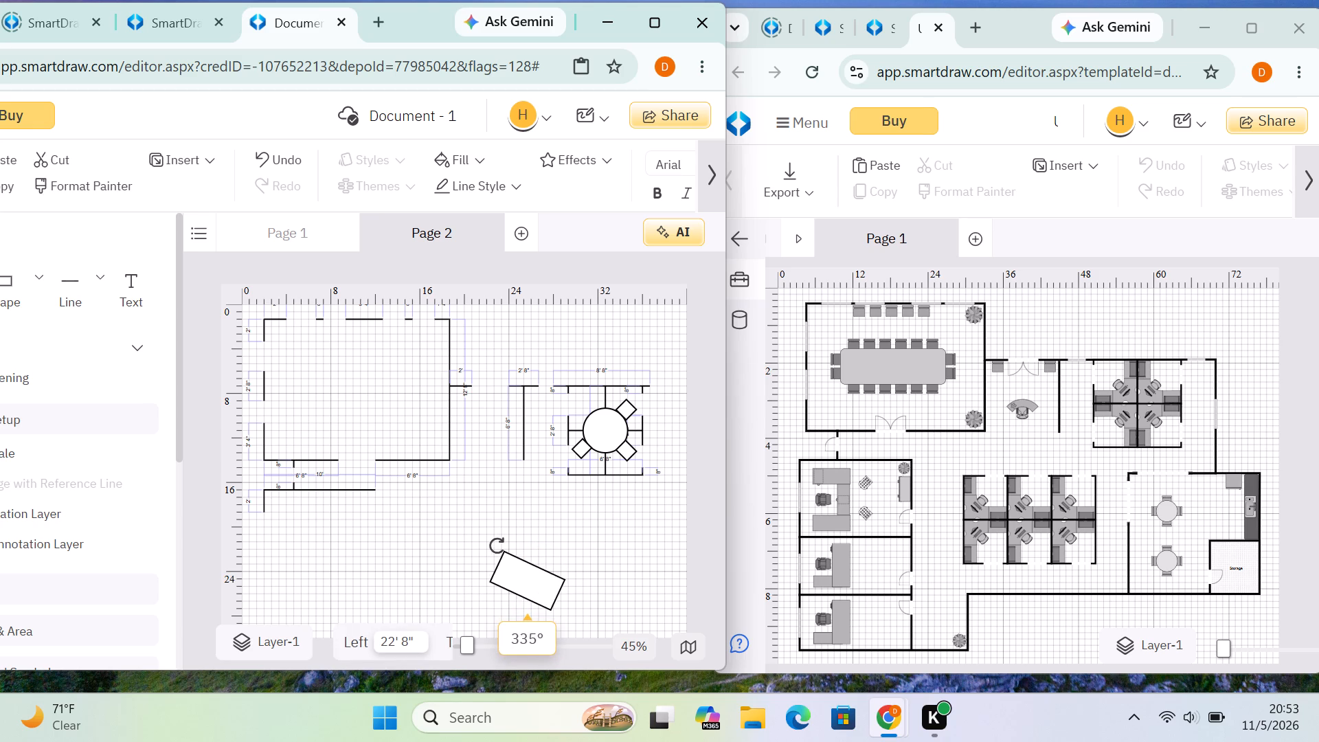
drag(497, 546, 513, 535)
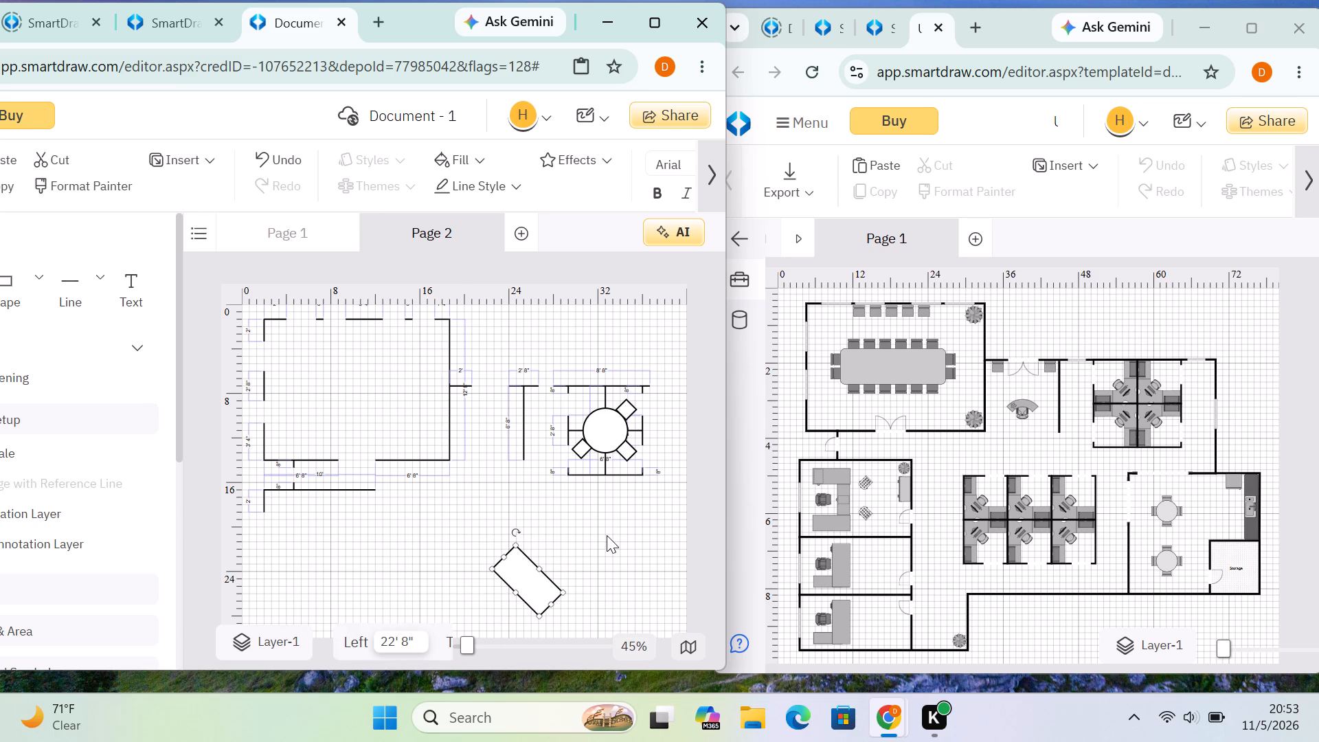
click(607, 535)
Narrow and shorten the remaining rectangle to a small diagonal block near its lower end, about 26' 9" from the left edge.
click(501, 563)
drag(518, 592, 532, 582)
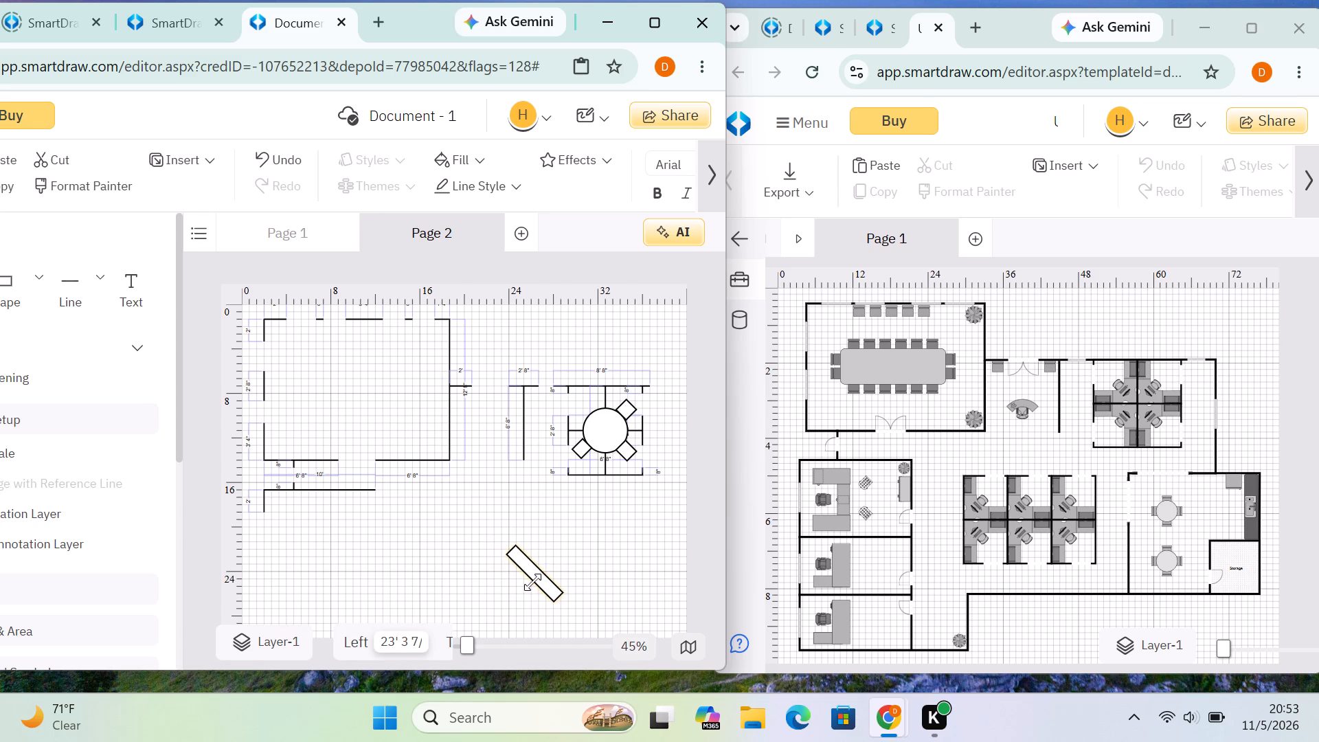
drag(532, 582, 531, 582)
drag(514, 549, 541, 577)
drag(541, 577, 541, 578)
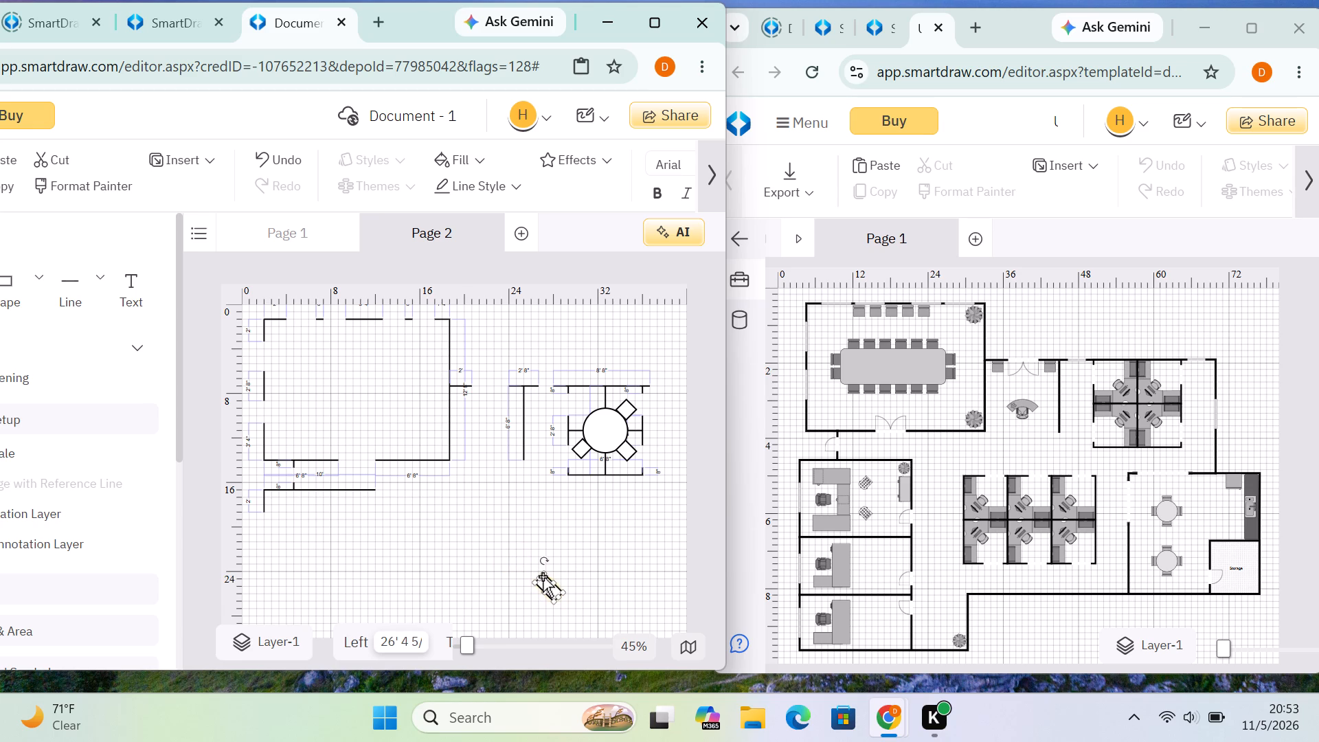
click(540, 577)
click(594, 556)
drag(557, 595, 556, 595)
Move the last diagonal block against the circle's upper-left edge and shorten its outer end to match the other blocks.
drag(556, 595, 588, 414)
click(609, 530)
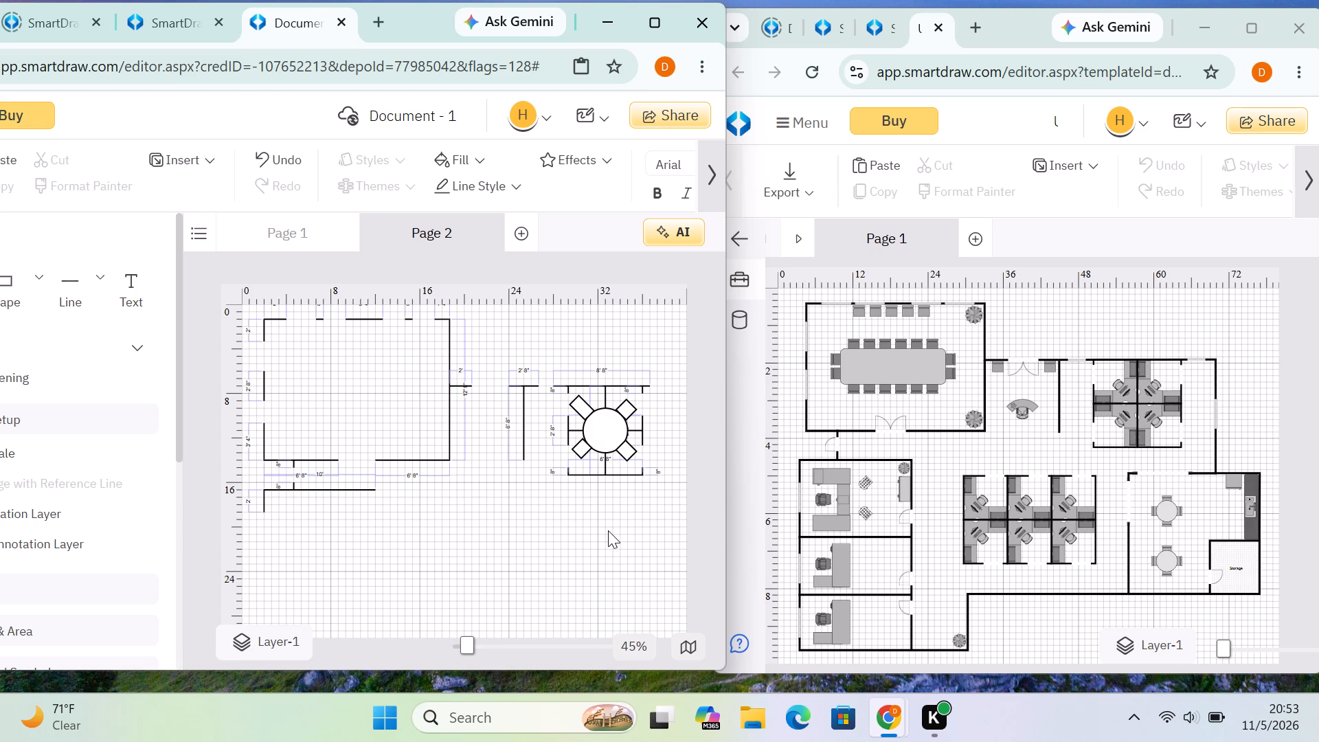
click(588, 401)
click(586, 406)
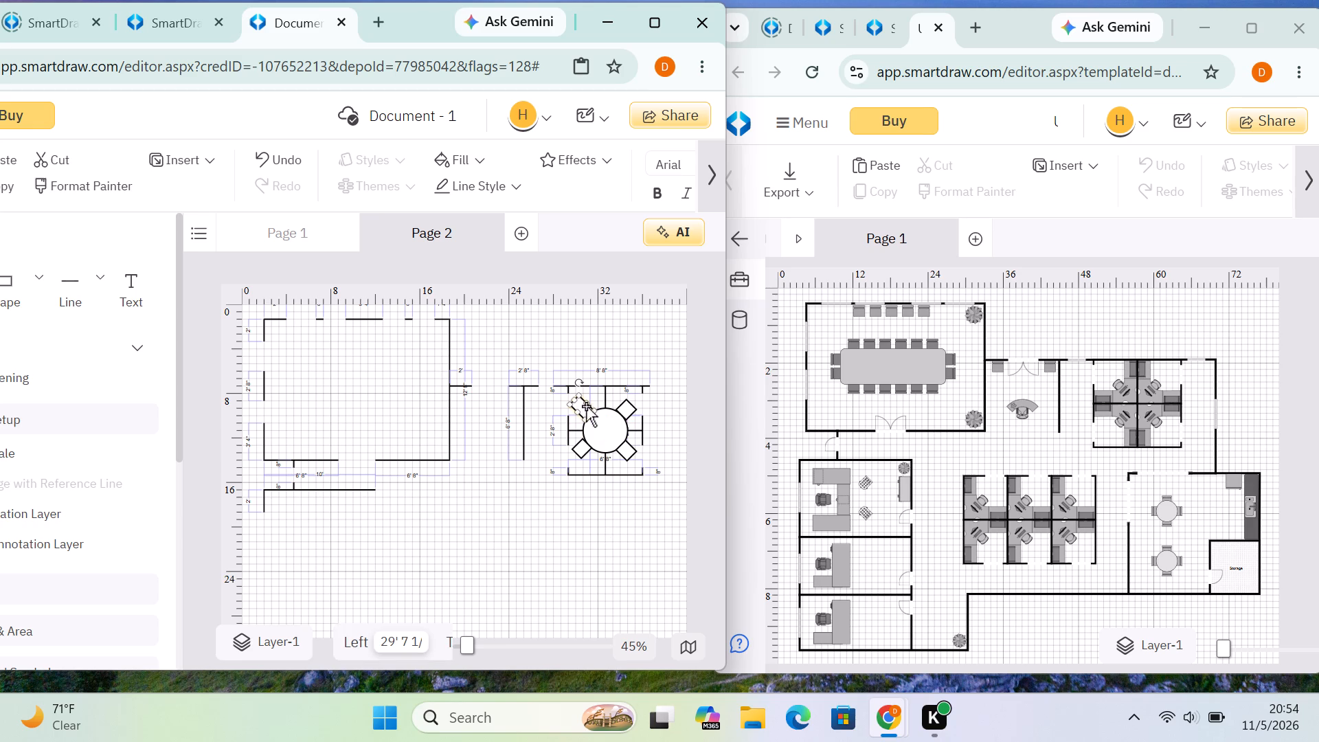
click(577, 400)
click(600, 545)
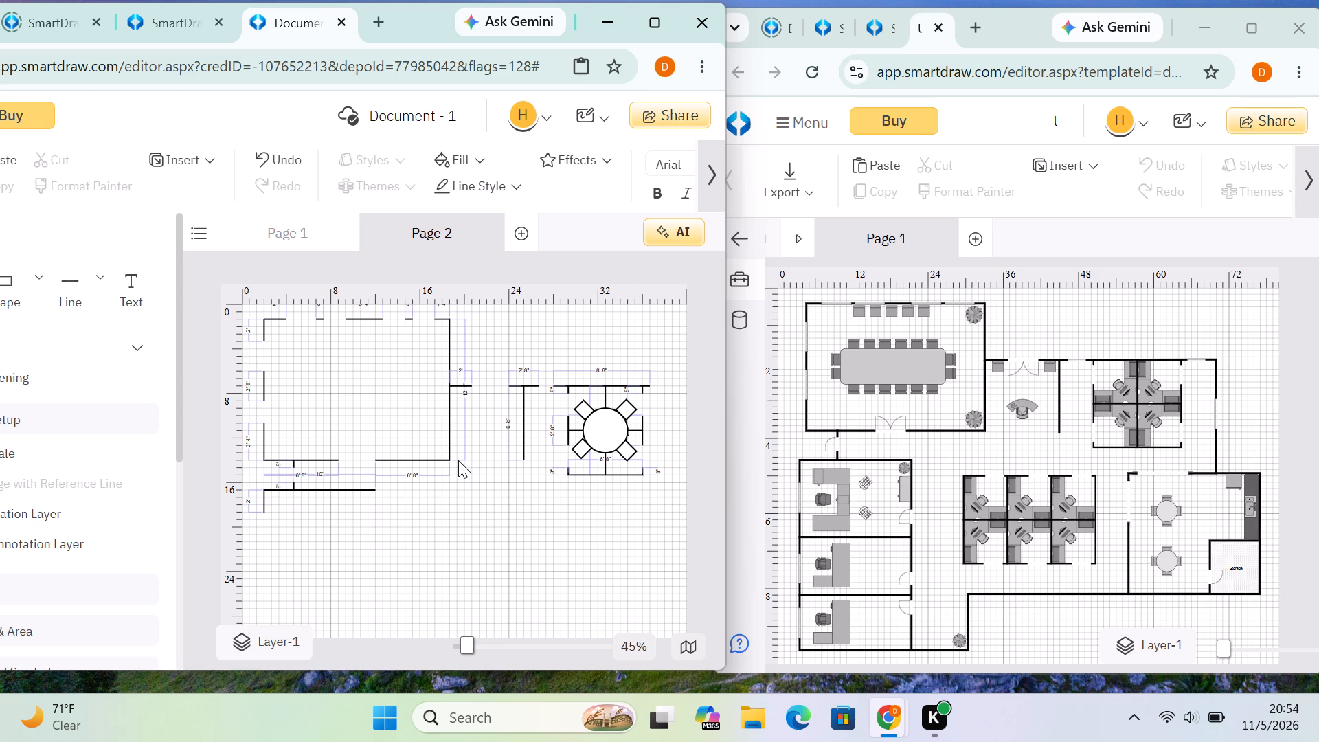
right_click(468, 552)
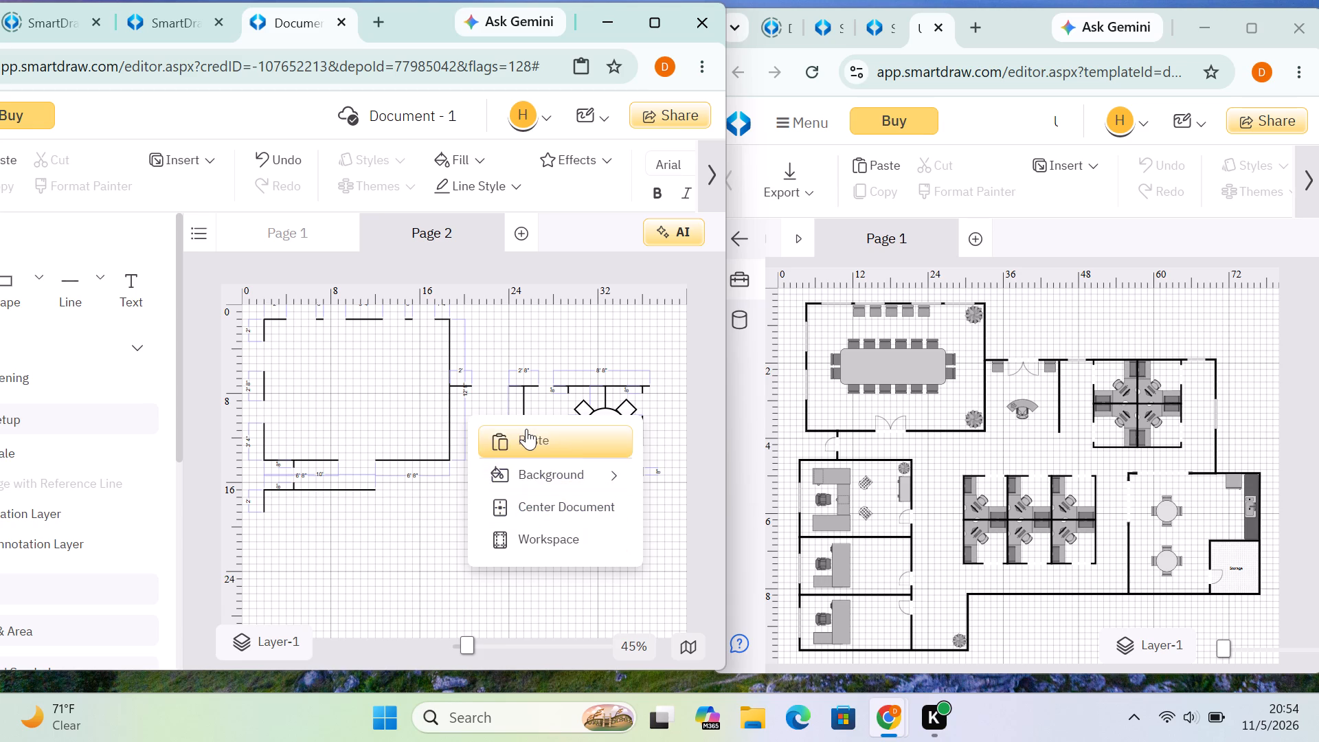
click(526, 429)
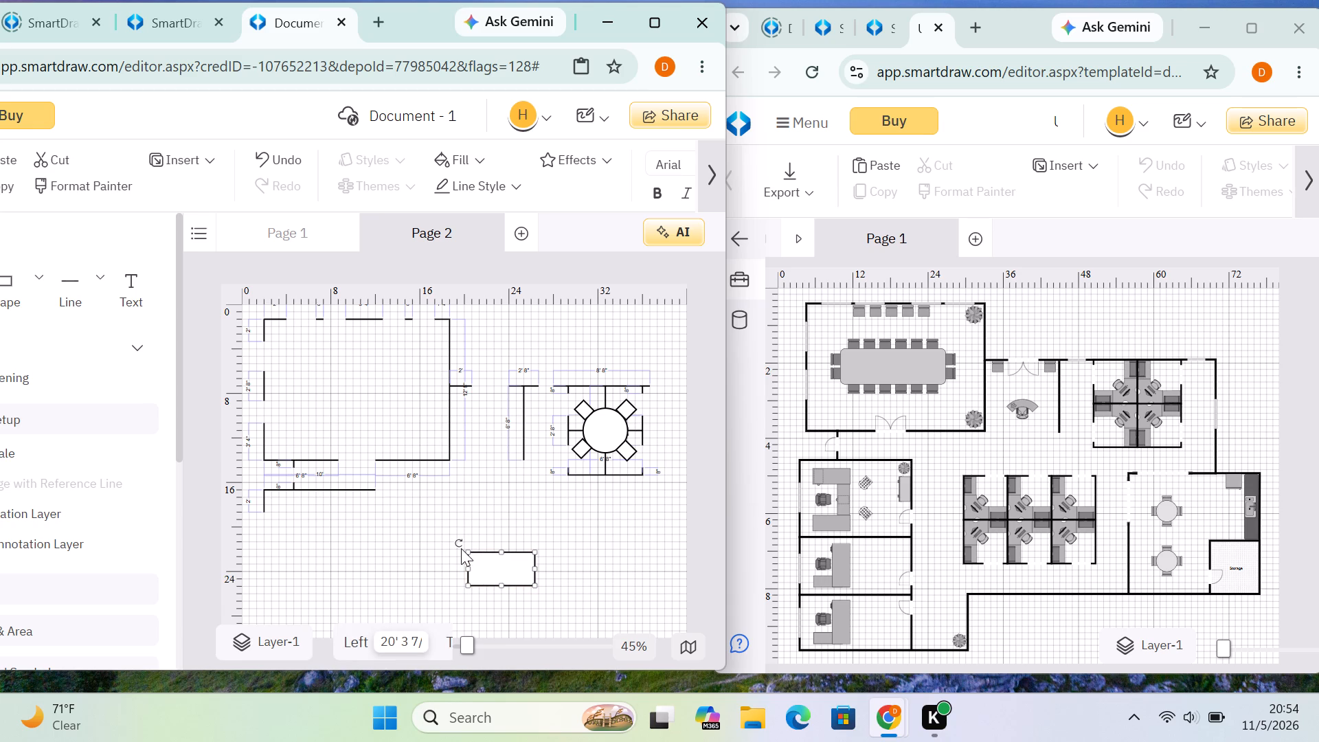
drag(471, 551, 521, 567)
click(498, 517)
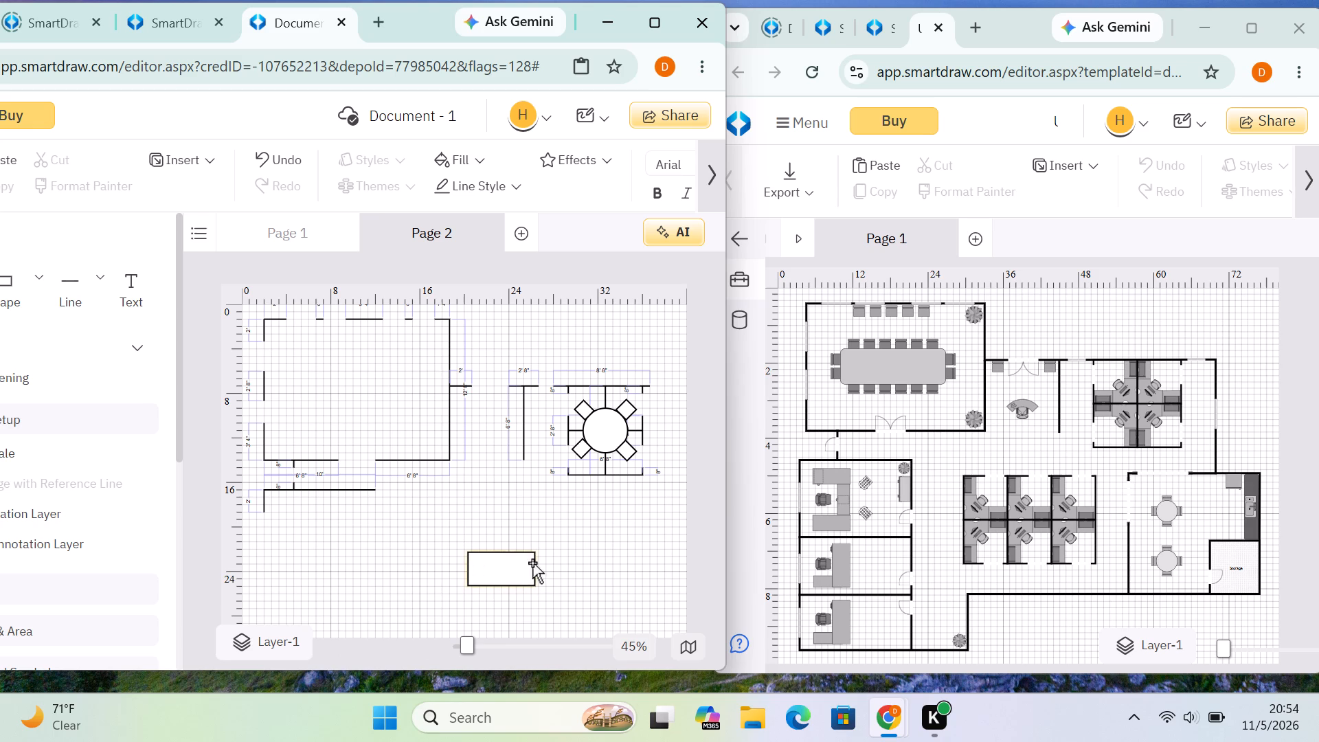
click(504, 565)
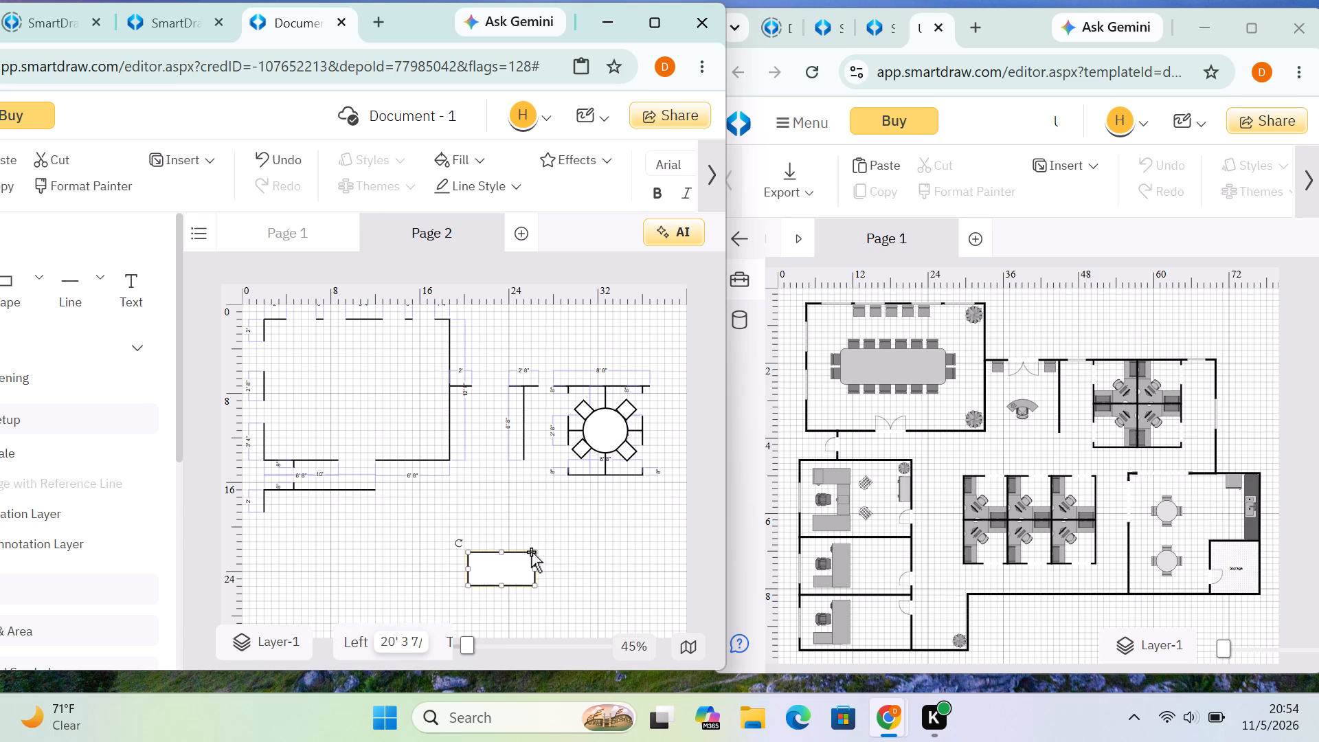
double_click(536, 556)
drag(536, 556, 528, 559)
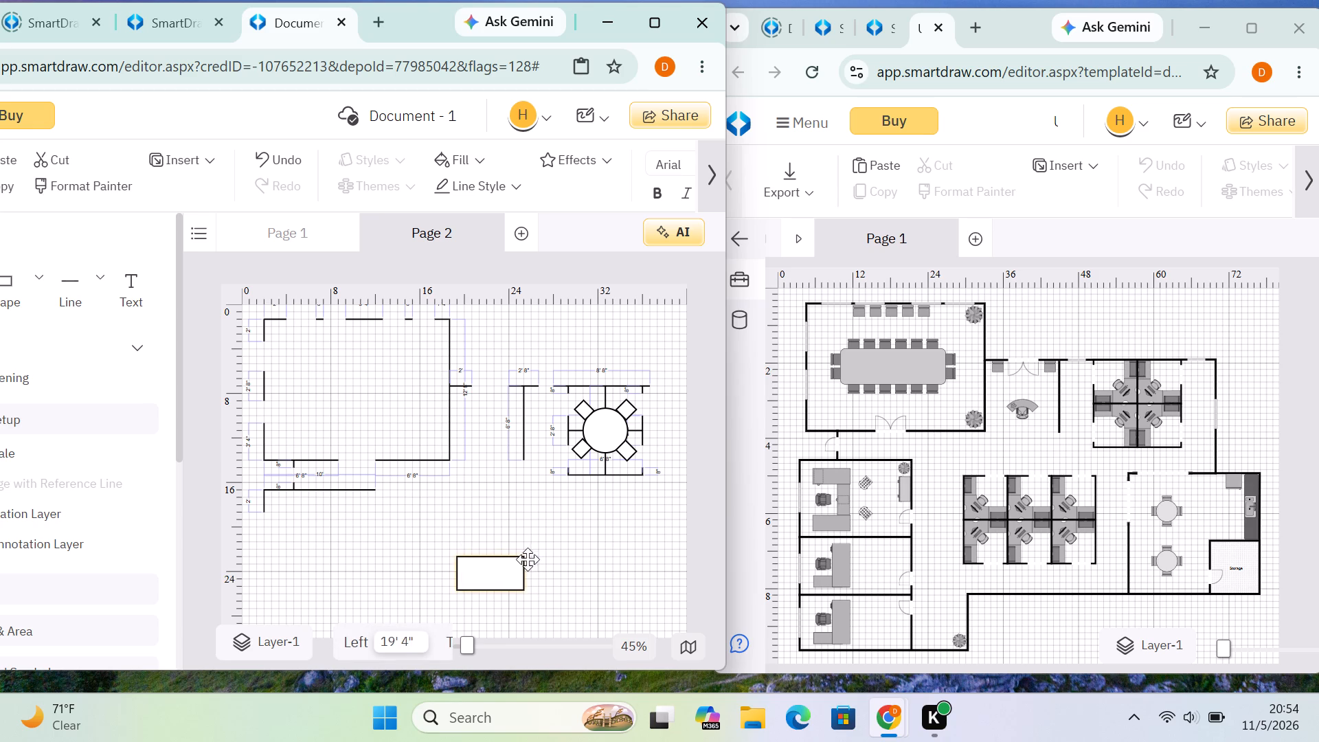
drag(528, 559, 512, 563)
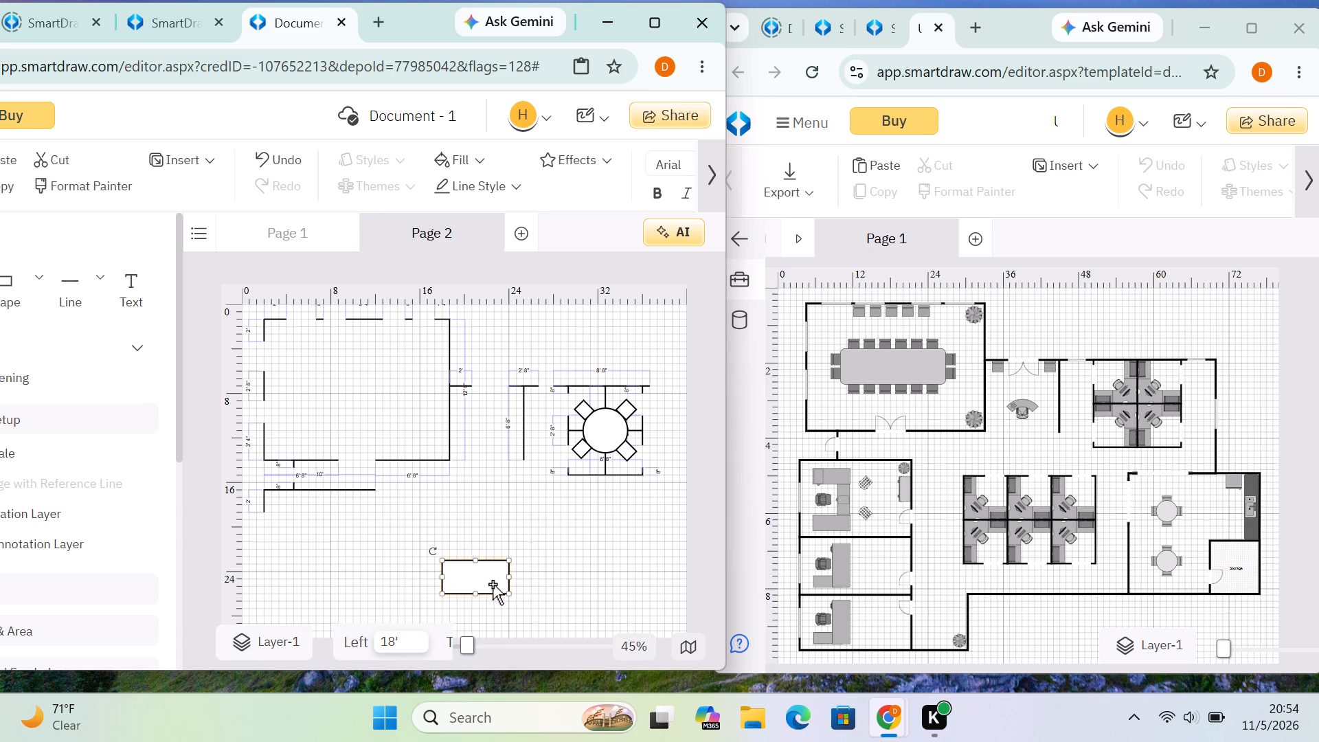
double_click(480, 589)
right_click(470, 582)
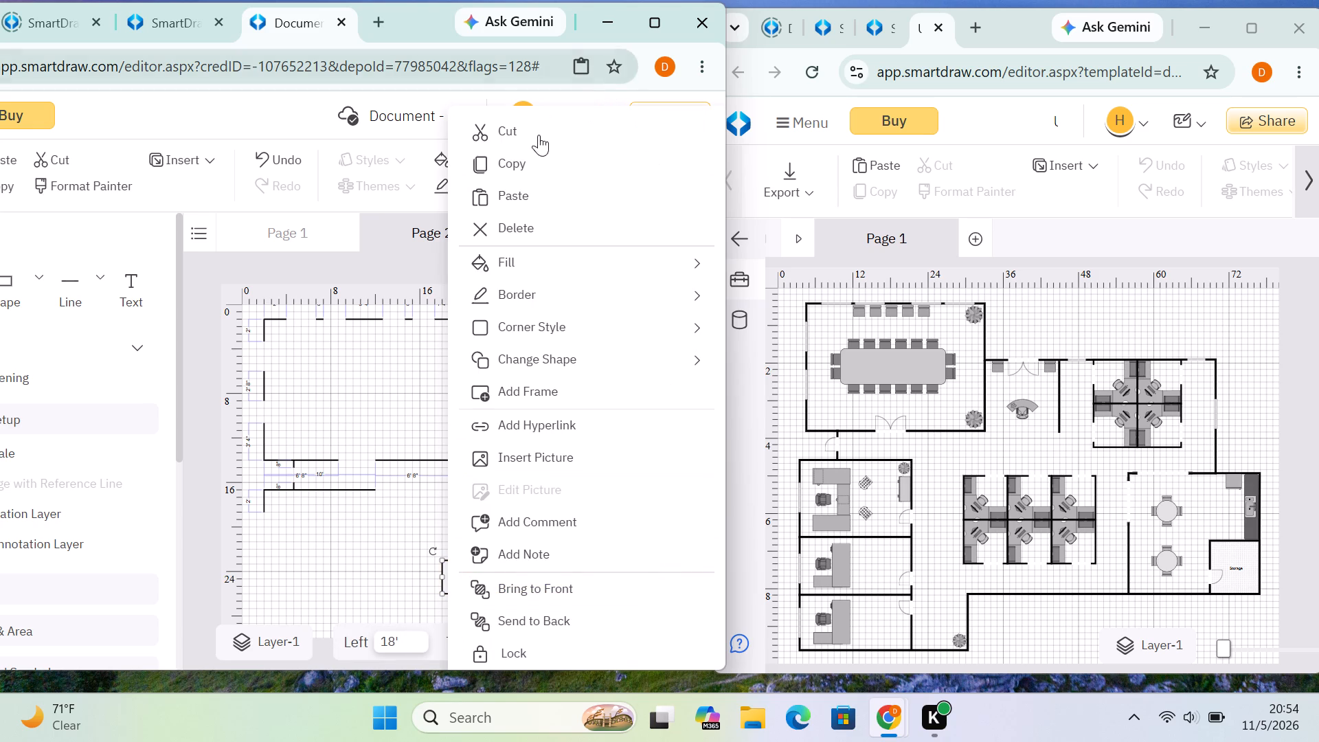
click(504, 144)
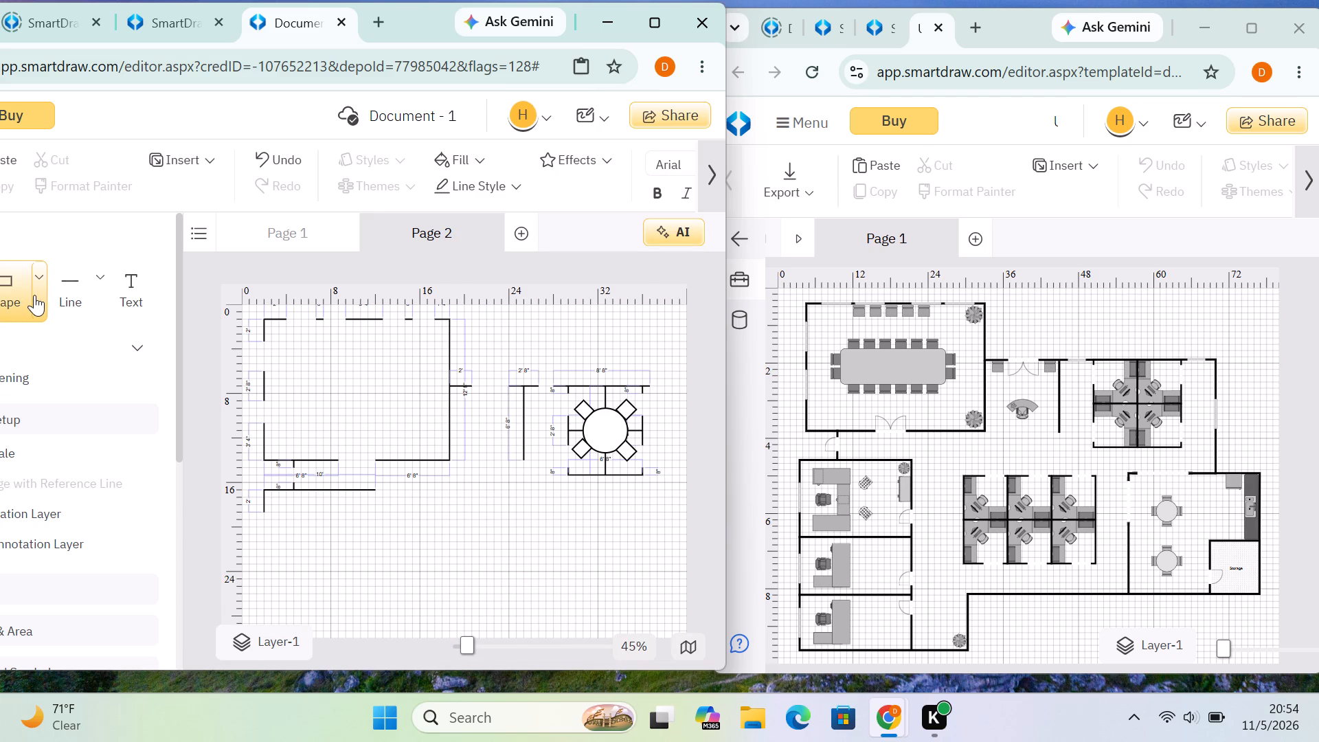
Add a new rectangle below the lower 10' wall and shrink it to a small block about 14' 8" from the left edge.
click(23, 295)
click(384, 548)
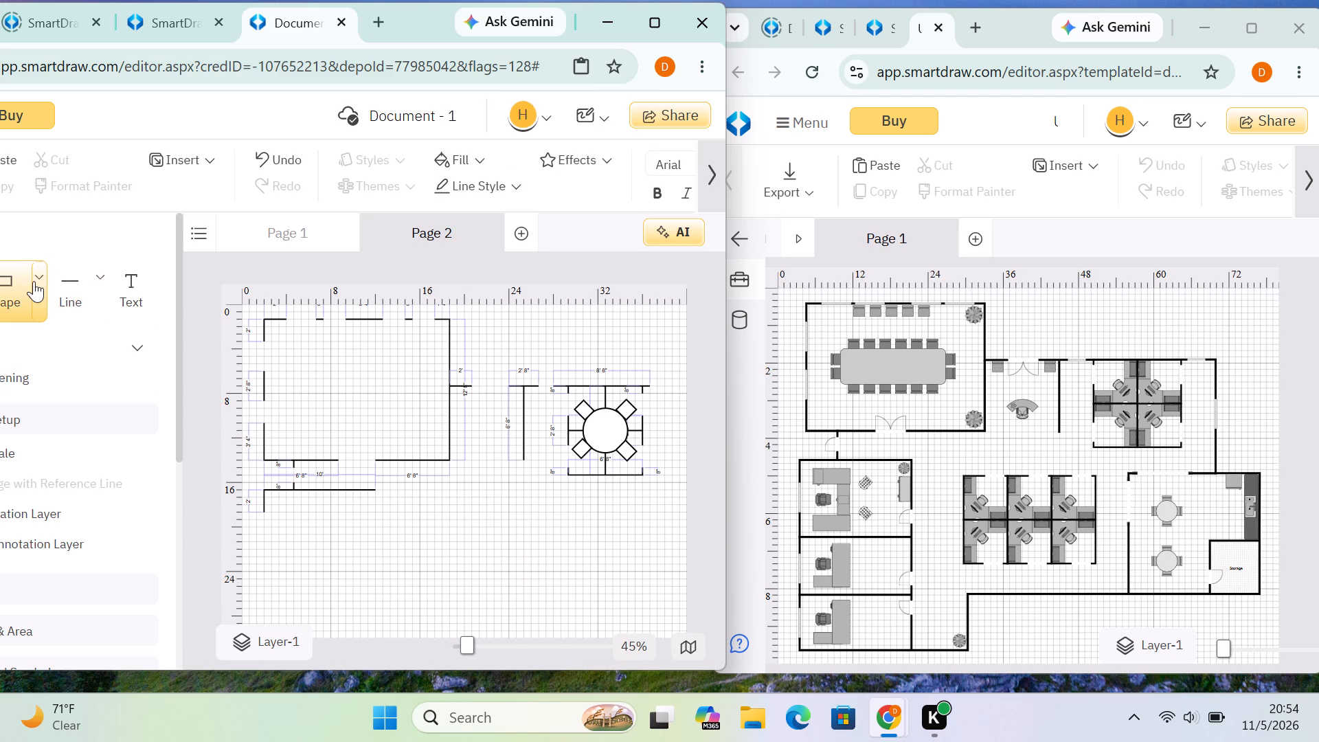
click(34, 281)
click(80, 376)
click(389, 530)
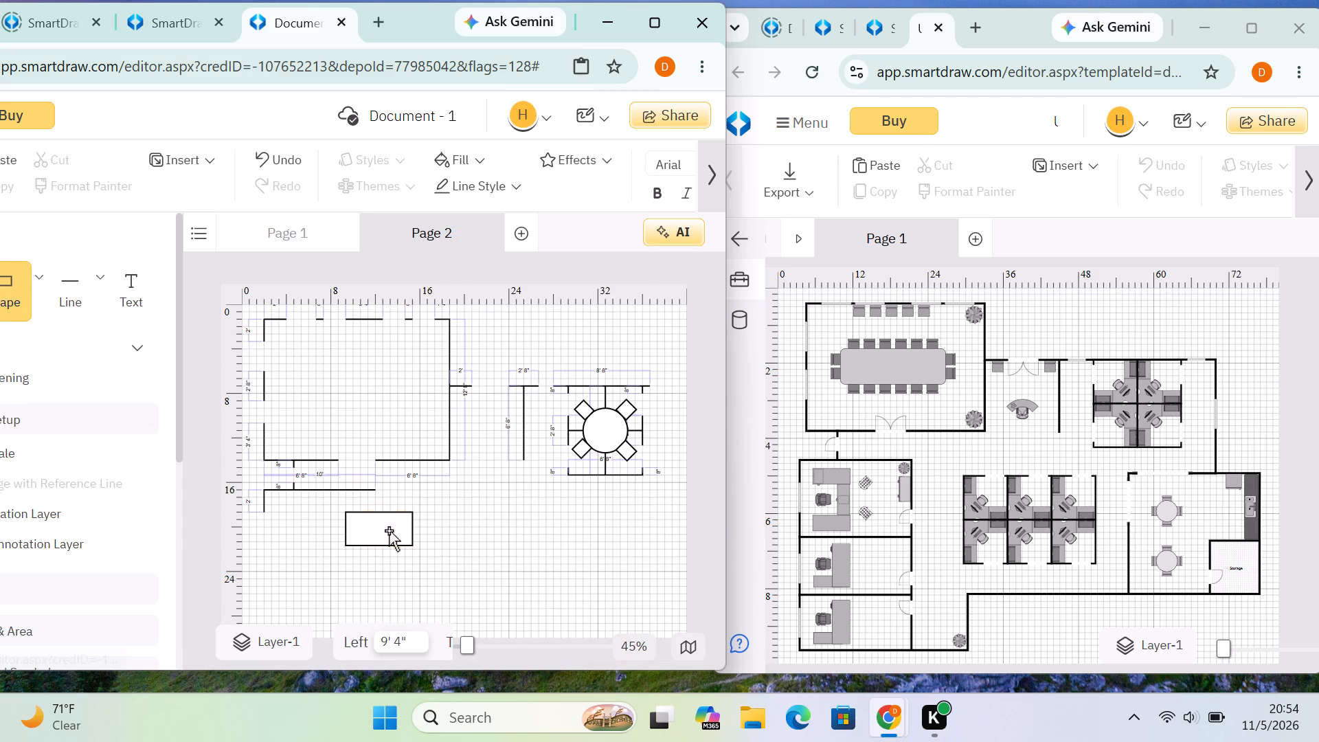
drag(352, 513, 383, 523)
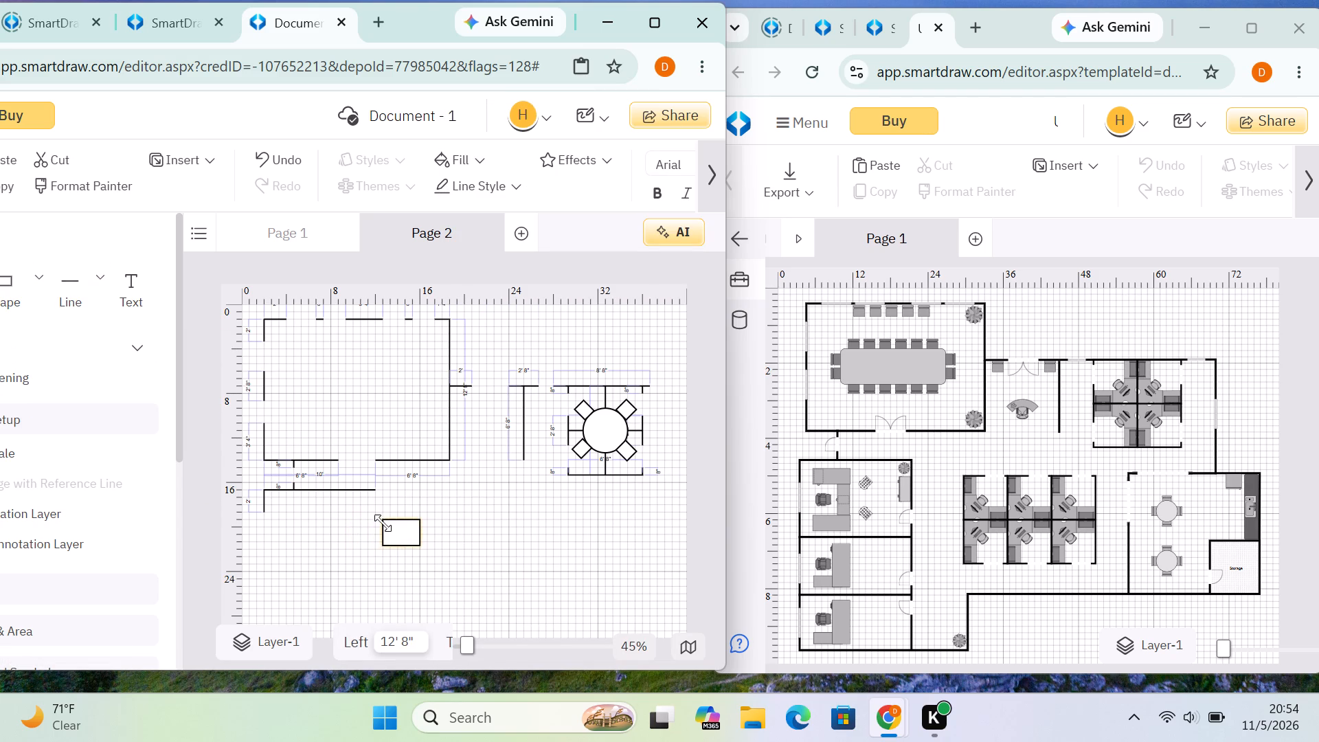
drag(383, 523, 399, 530)
drag(399, 530, 403, 531)
Move the small block directly under the 2' wall stub beside the large room, 19' 4" from the left edge.
click(486, 535)
drag(414, 541, 479, 392)
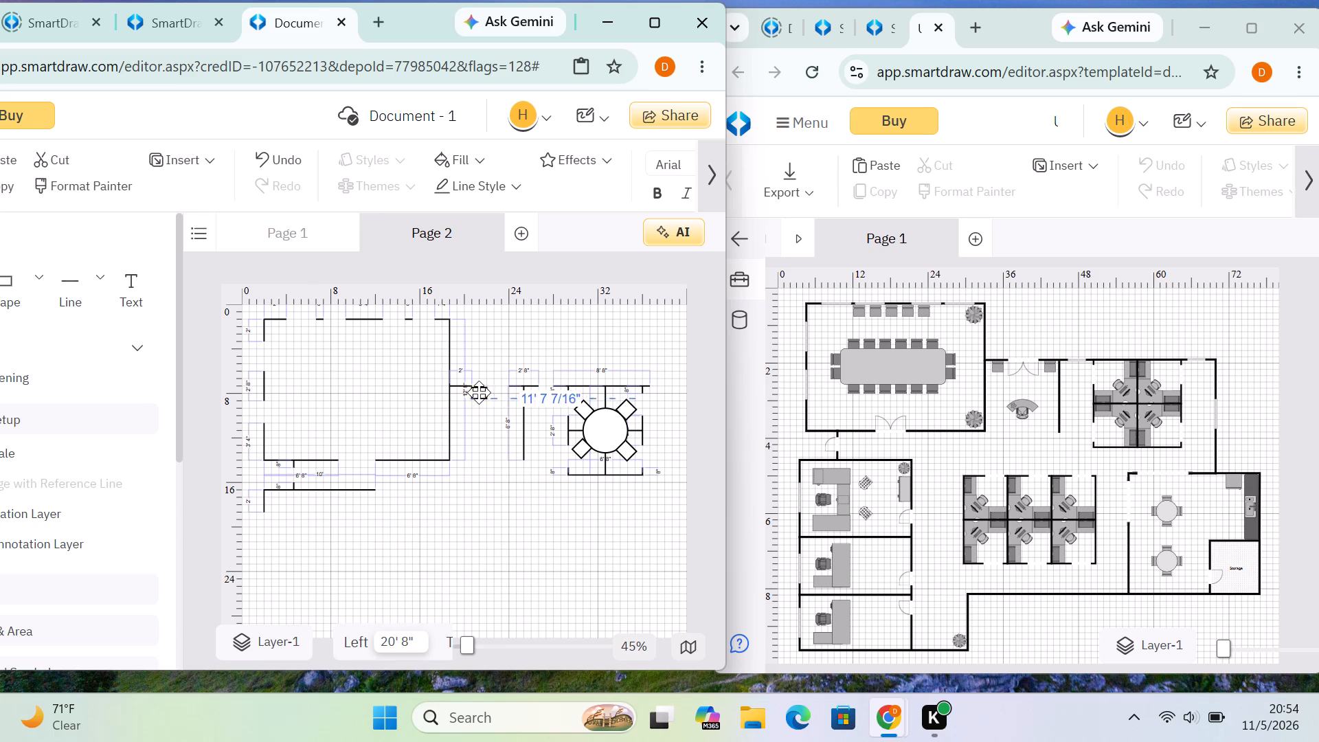
drag(479, 392, 469, 395)
click(469, 487)
click(465, 393)
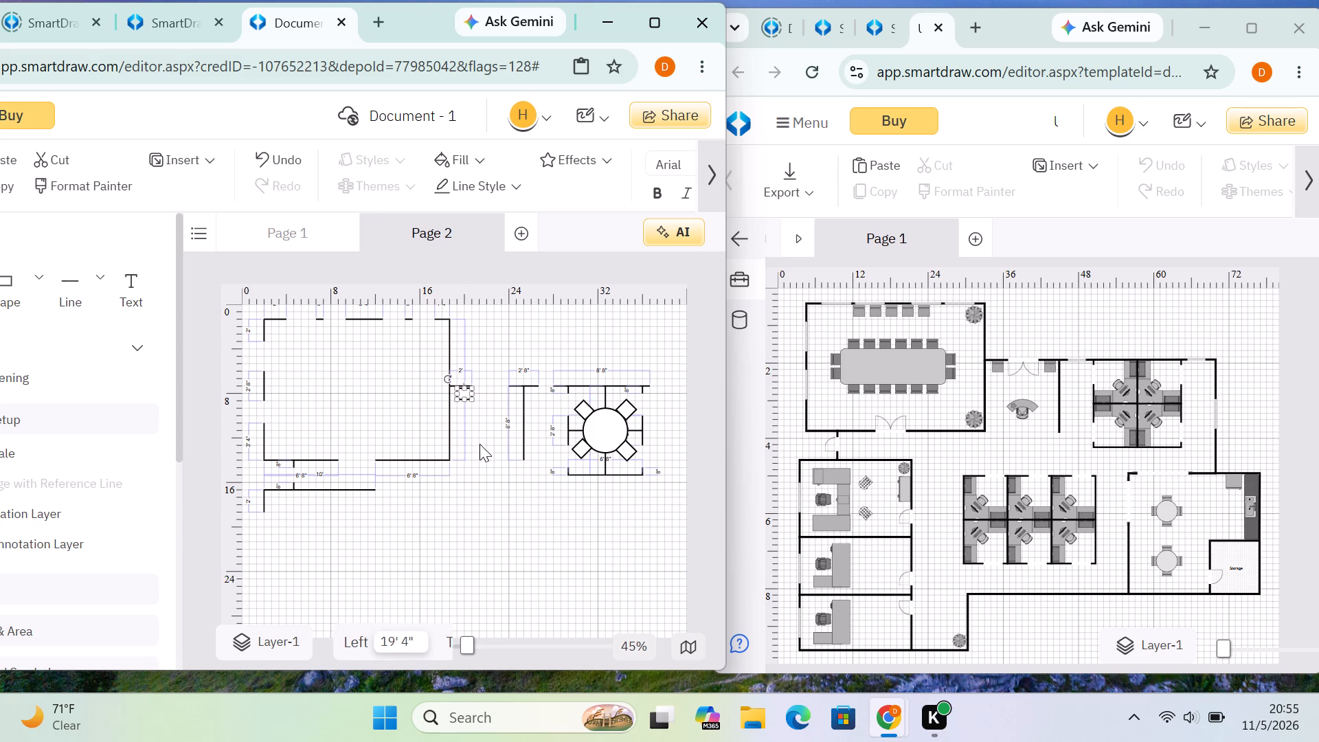
click(480, 444)
Copy the small block and place the duplicate under the left end of the 2' 8" wall, 24' from the left edge.
right_click(464, 393)
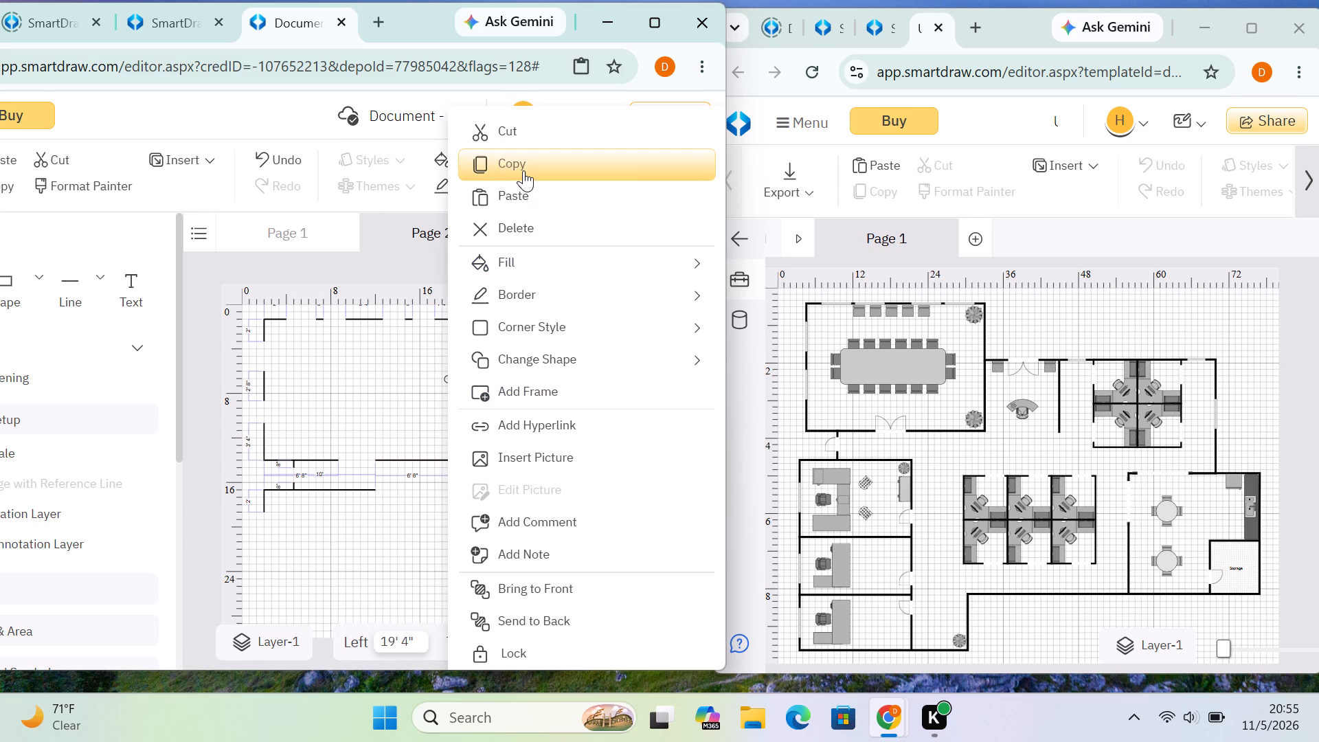
click(523, 170)
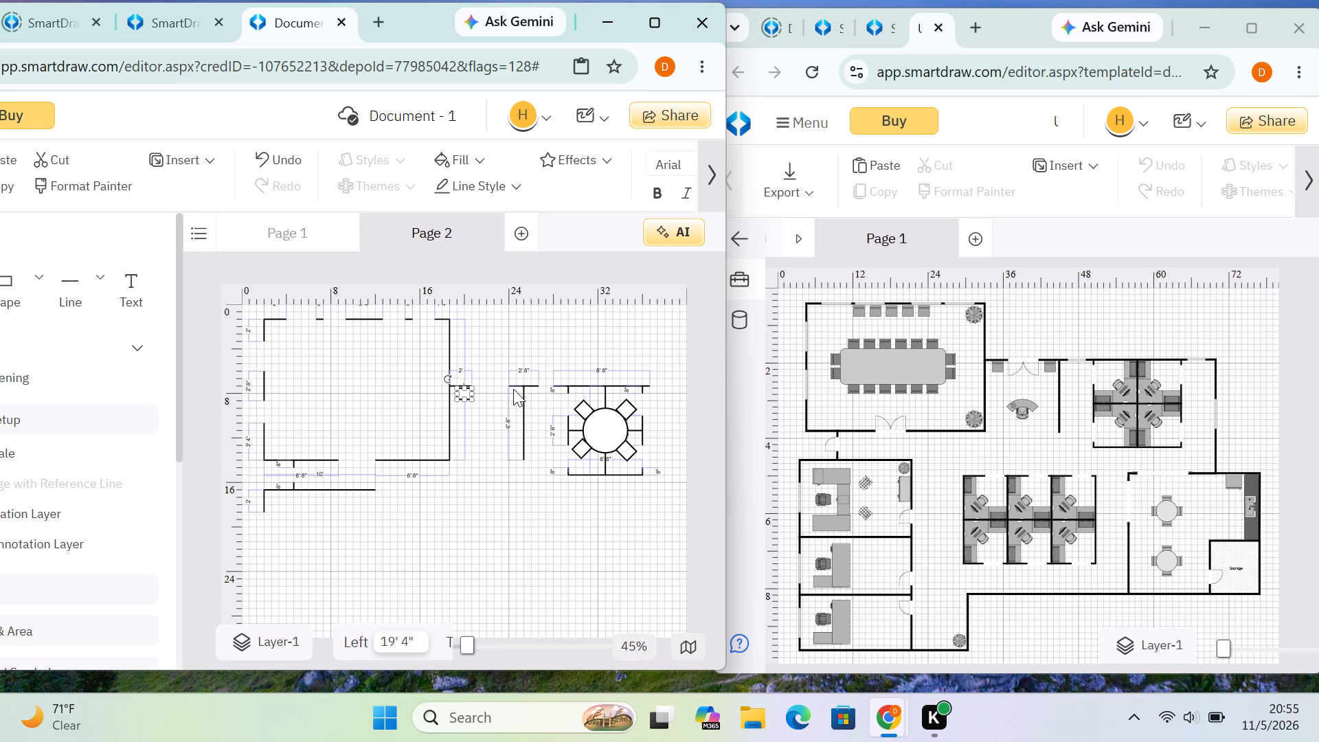
click(512, 387)
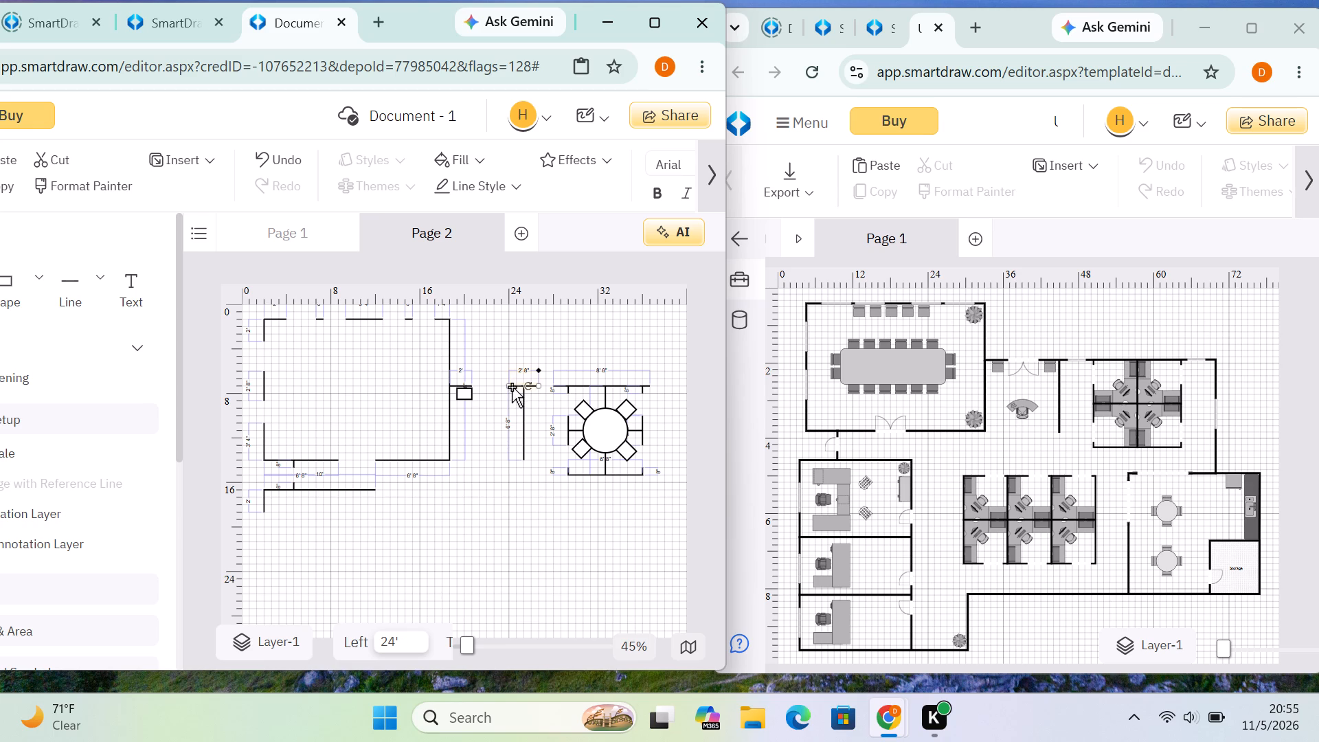
click(511, 385)
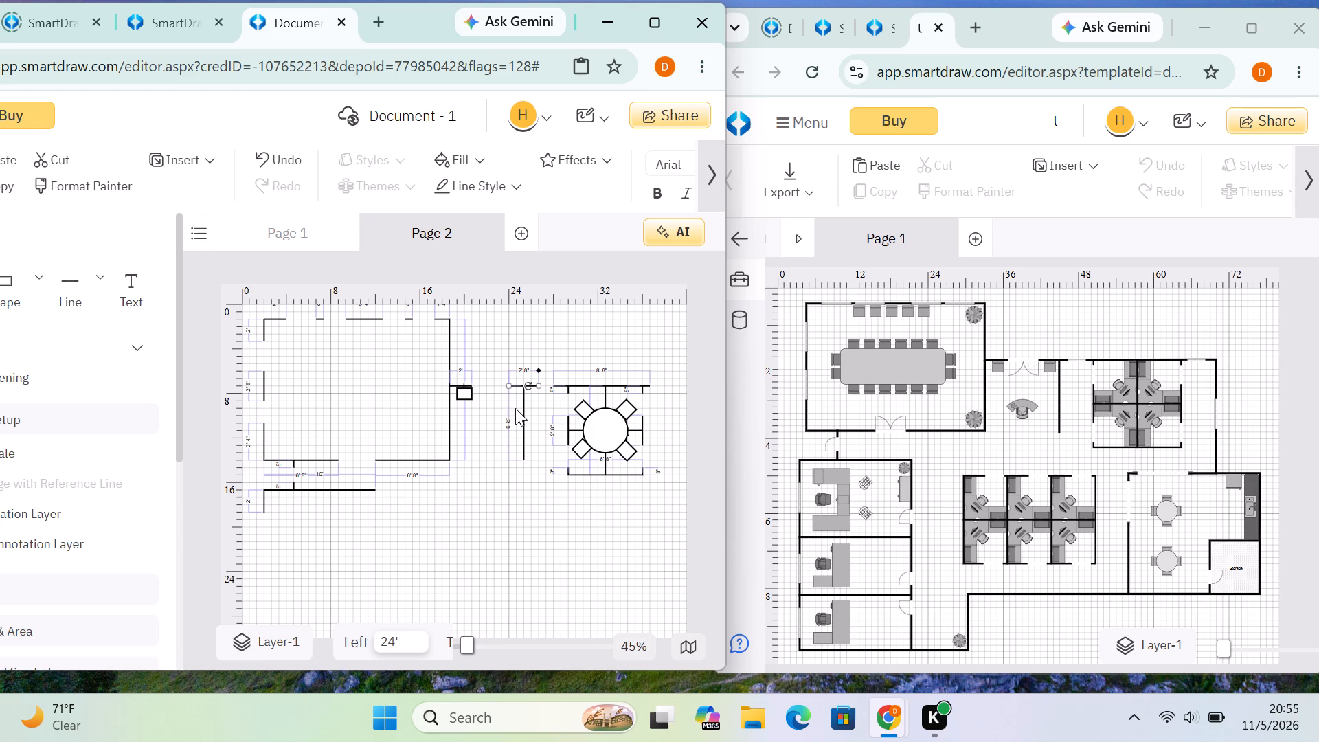
click(508, 408)
right_click(510, 398)
click(545, 428)
drag(517, 405, 516, 396)
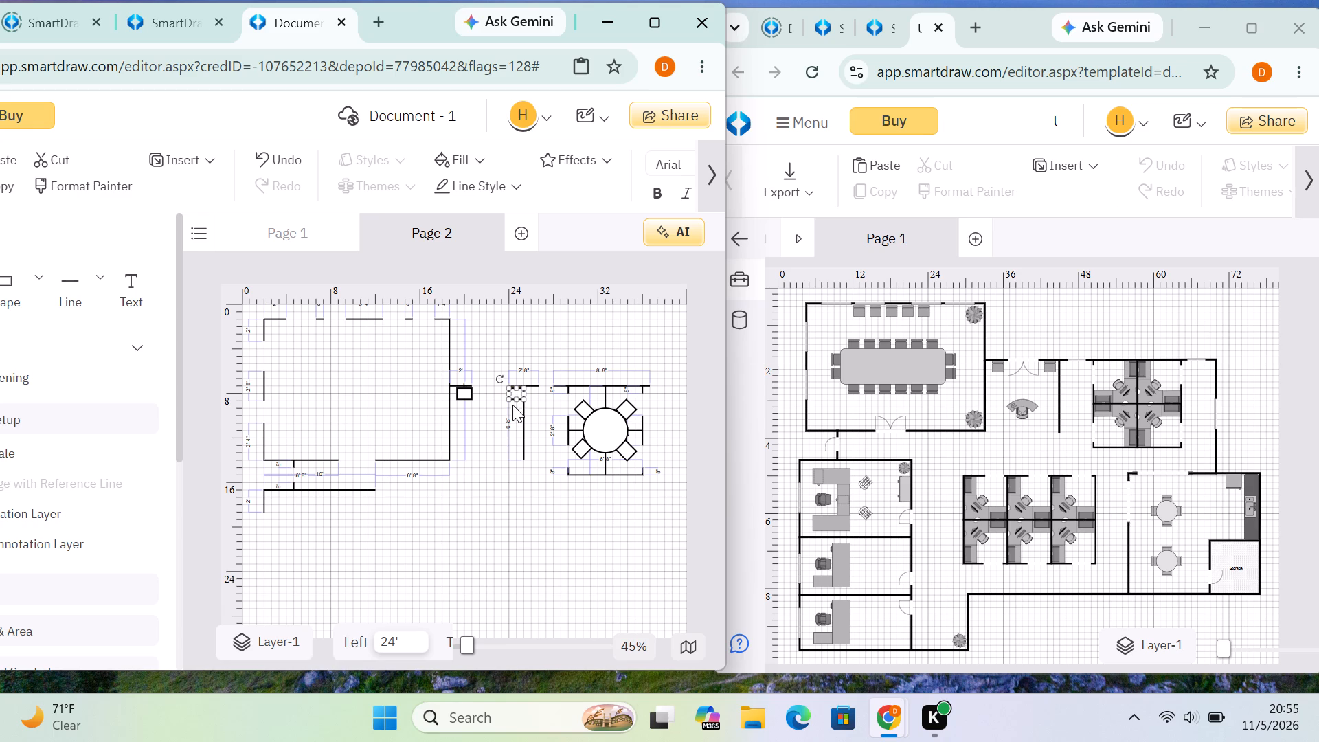
click(544, 331)
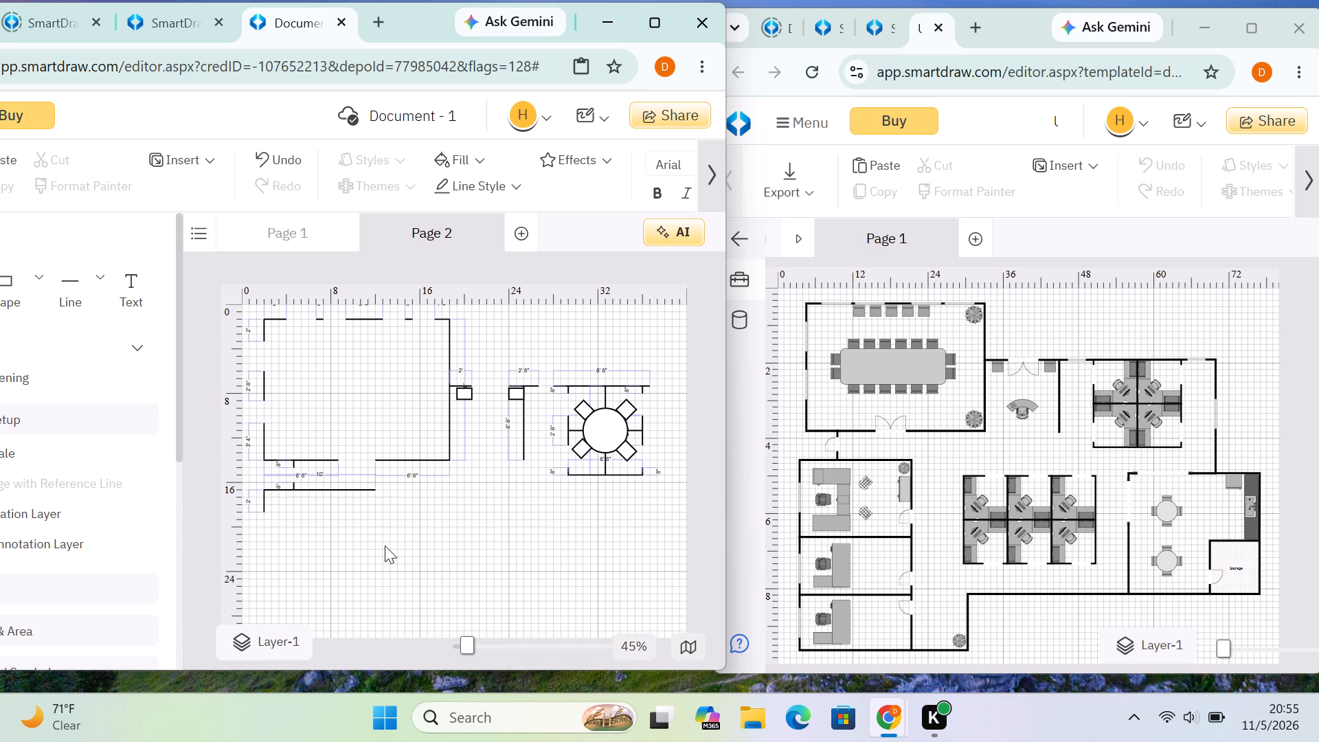
Draw a vertical wall line 3' 4" long down from the right end of the lower 10' wall.
scroll(385, 546, down, 2)
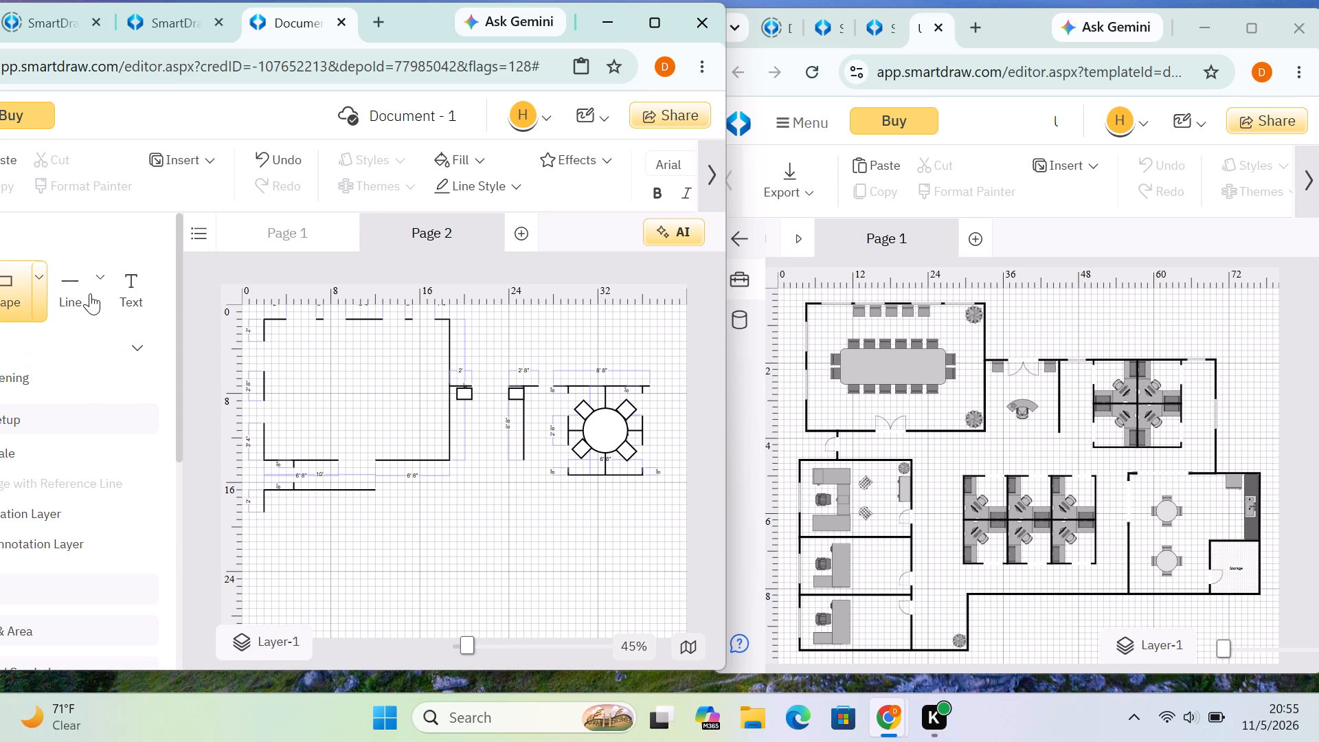
click(54, 306)
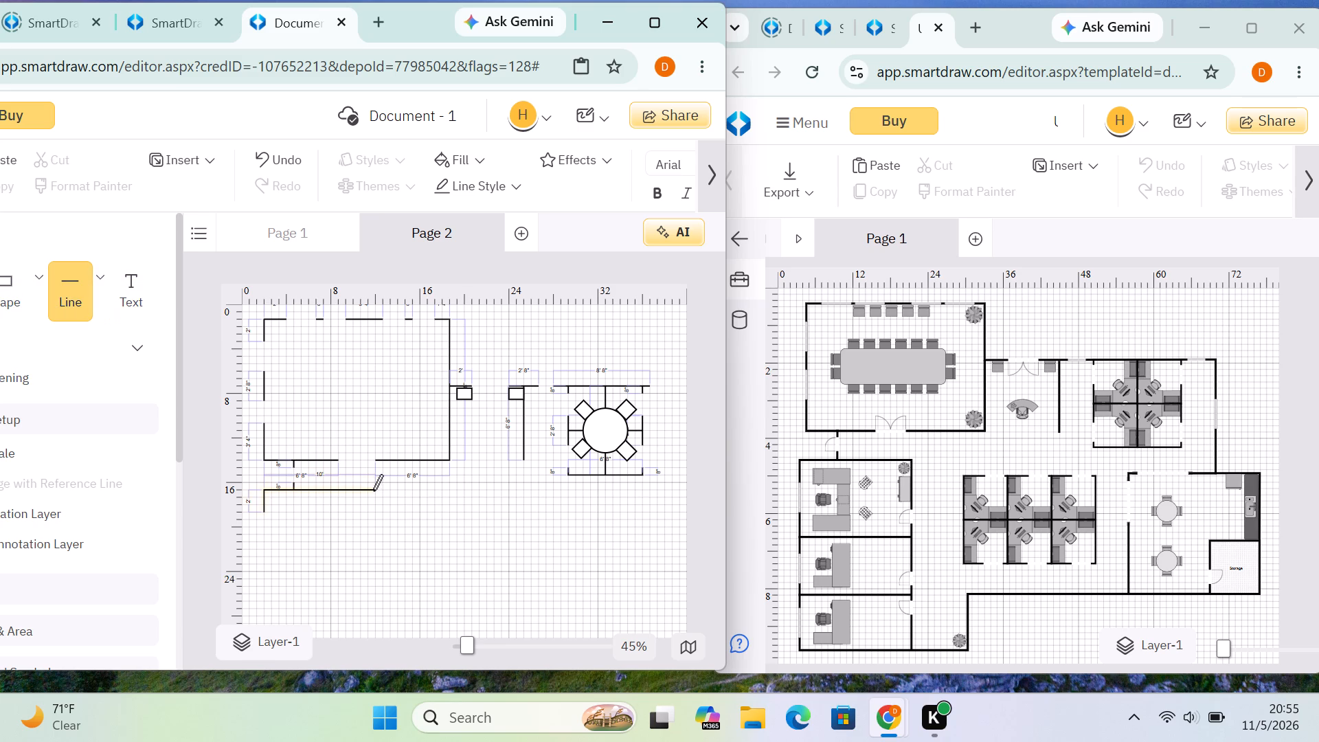
drag(376, 491, 368, 530)
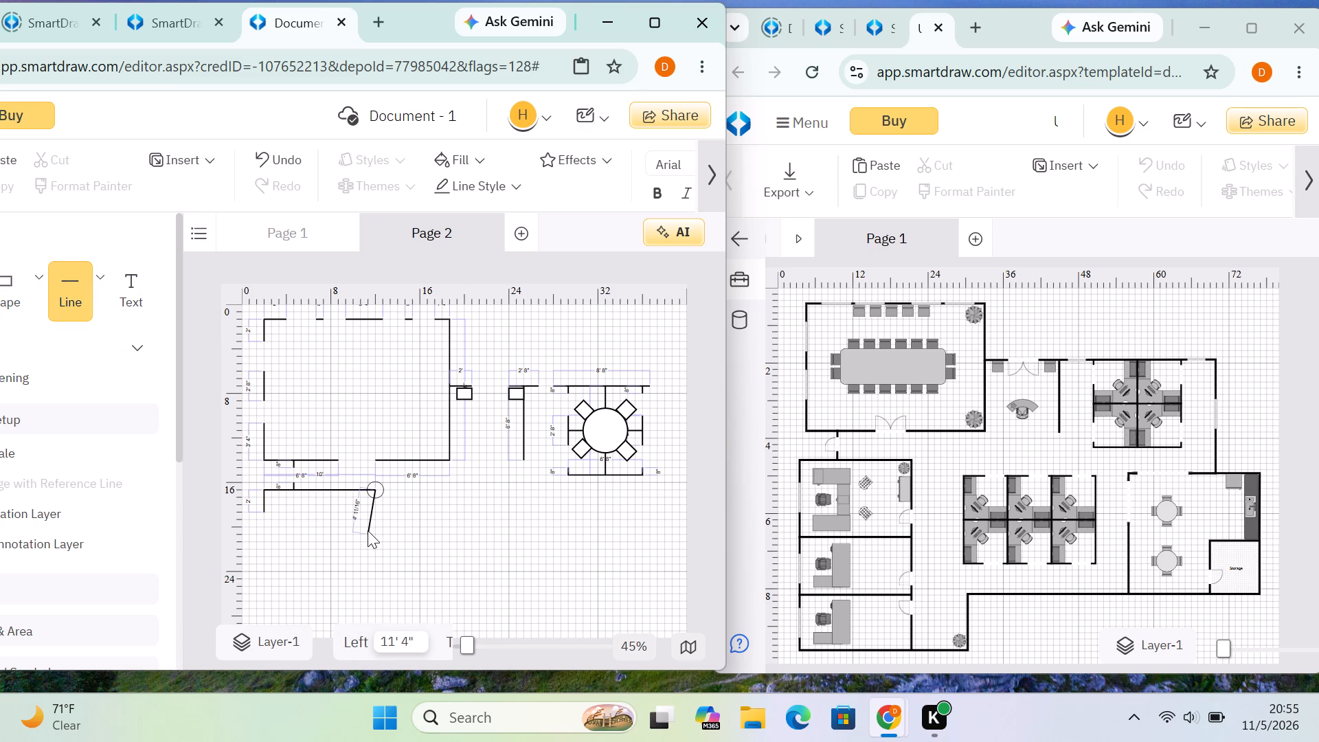
drag(368, 530, 374, 528)
drag(374, 528, 374, 535)
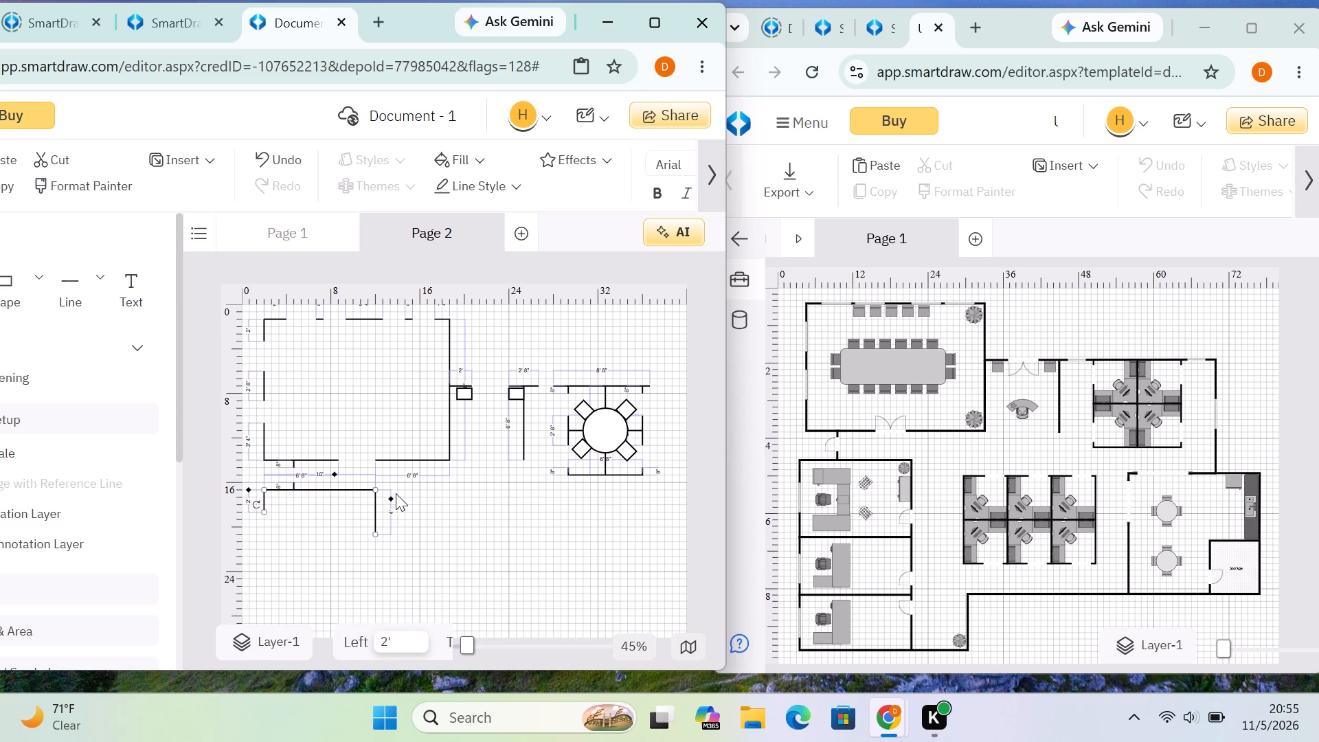
scroll(428, 534, down, 2)
click(377, 526)
drag(375, 532, 376, 525)
click(469, 521)
Draw a vertical wall line 2' 8" long below the upper office's left wall stub, 2' from the left edge.
click(64, 304)
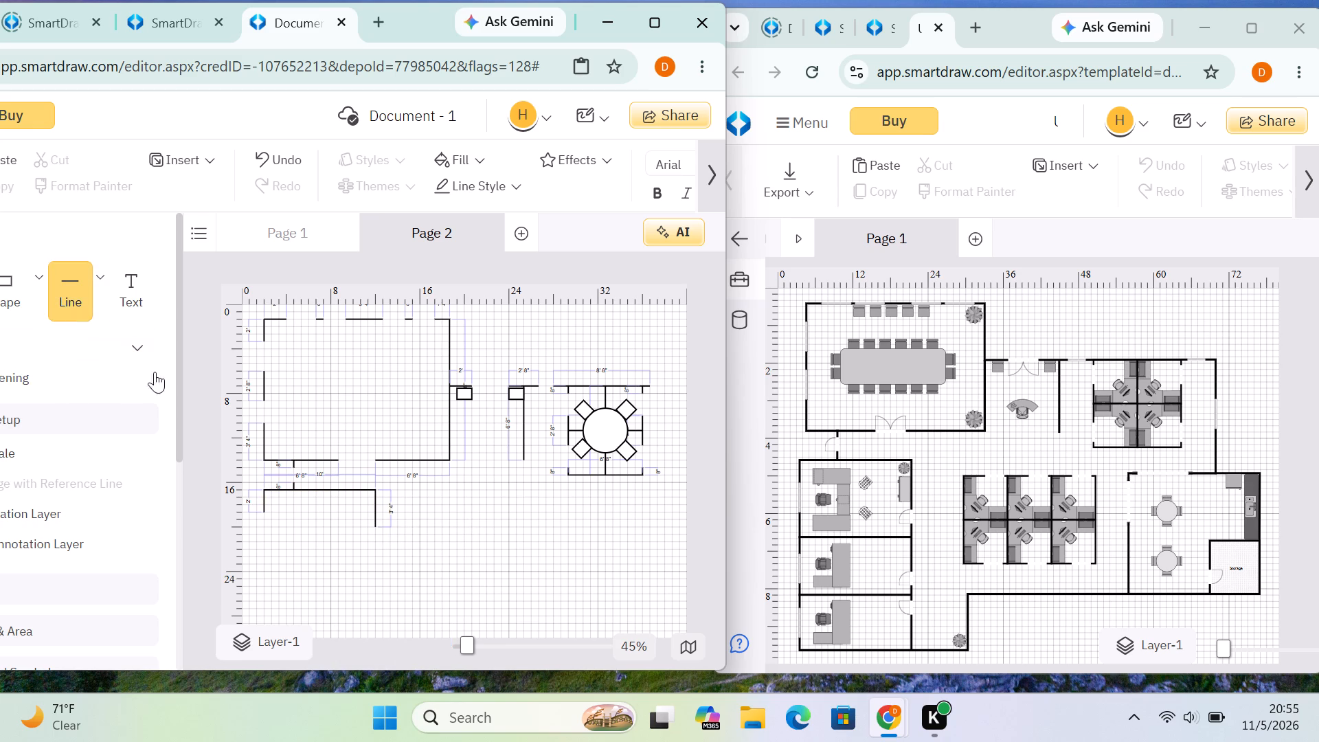
drag(263, 533, 262, 549)
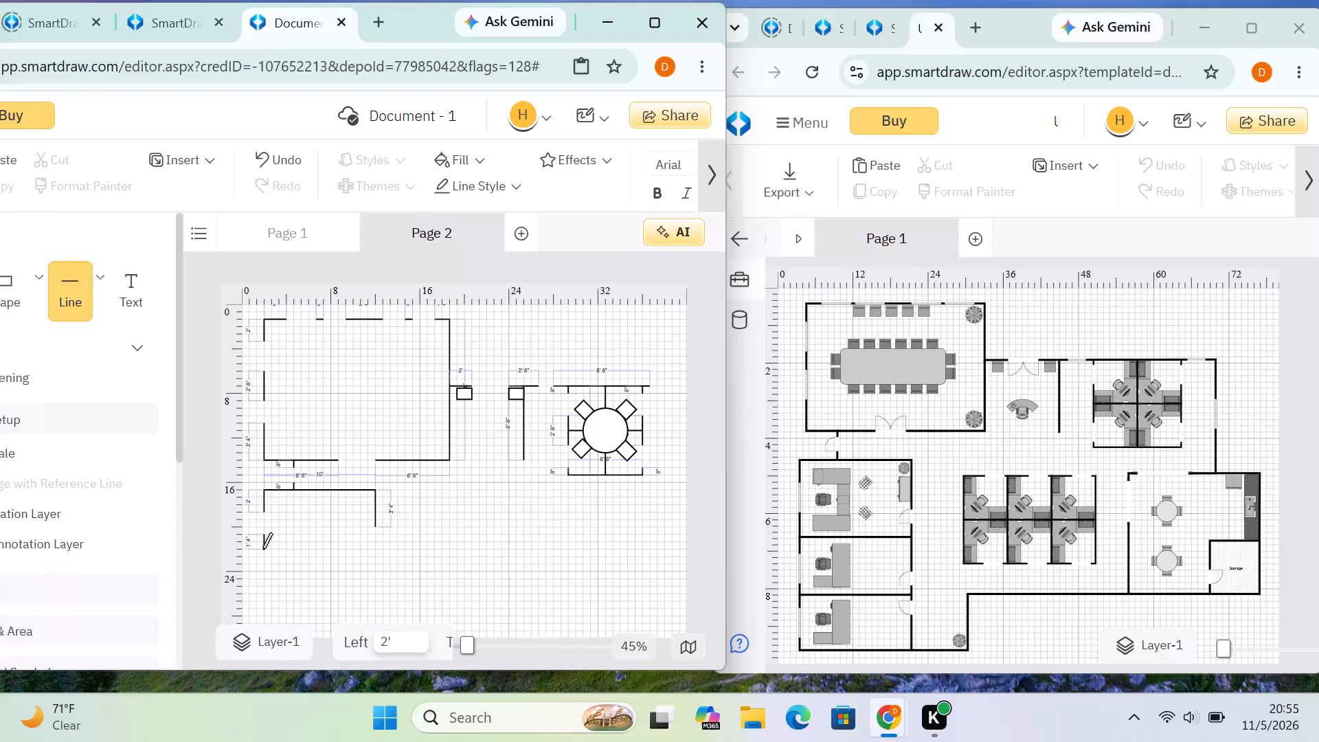
drag(262, 549, 262, 555)
drag(262, 555, 264, 564)
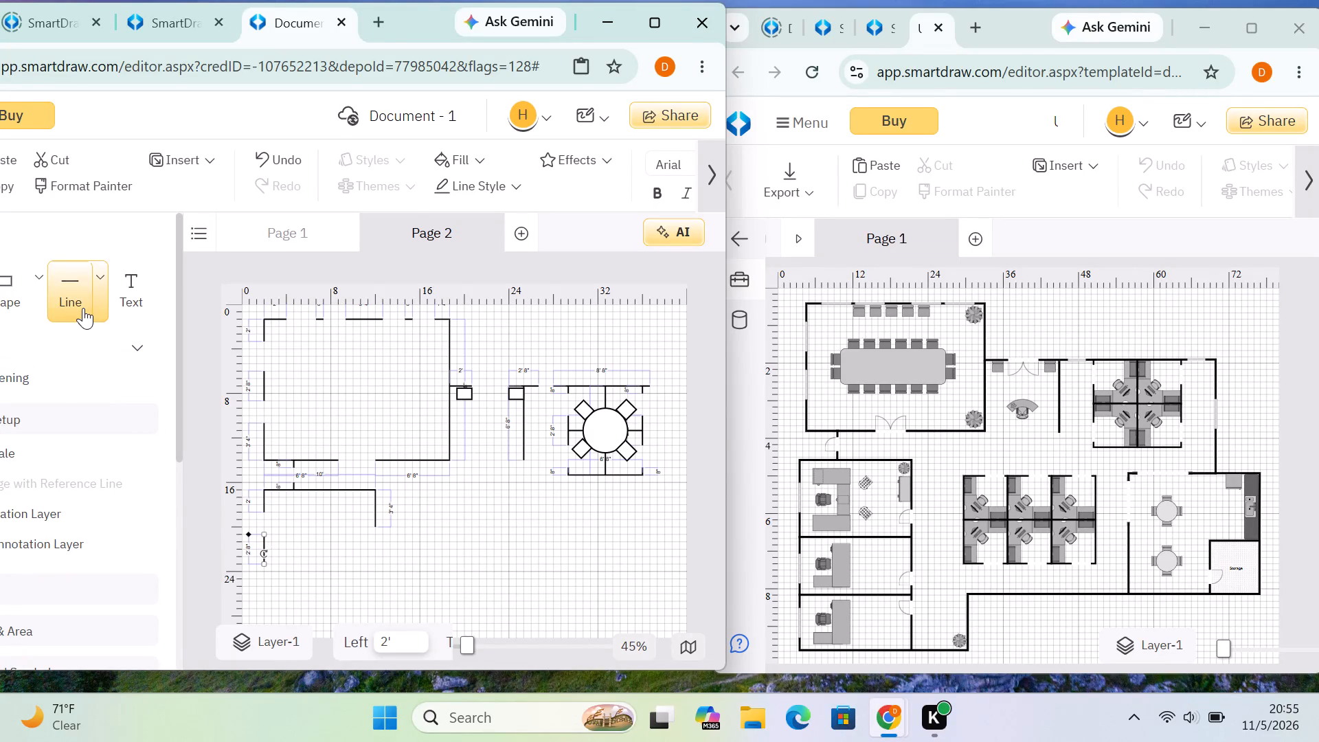
Draw a 10' horizontal wall rightward from the new 2' 8" left wall segment, closing the bottom of the upper office.
click(83, 308)
drag(264, 551, 308, 547)
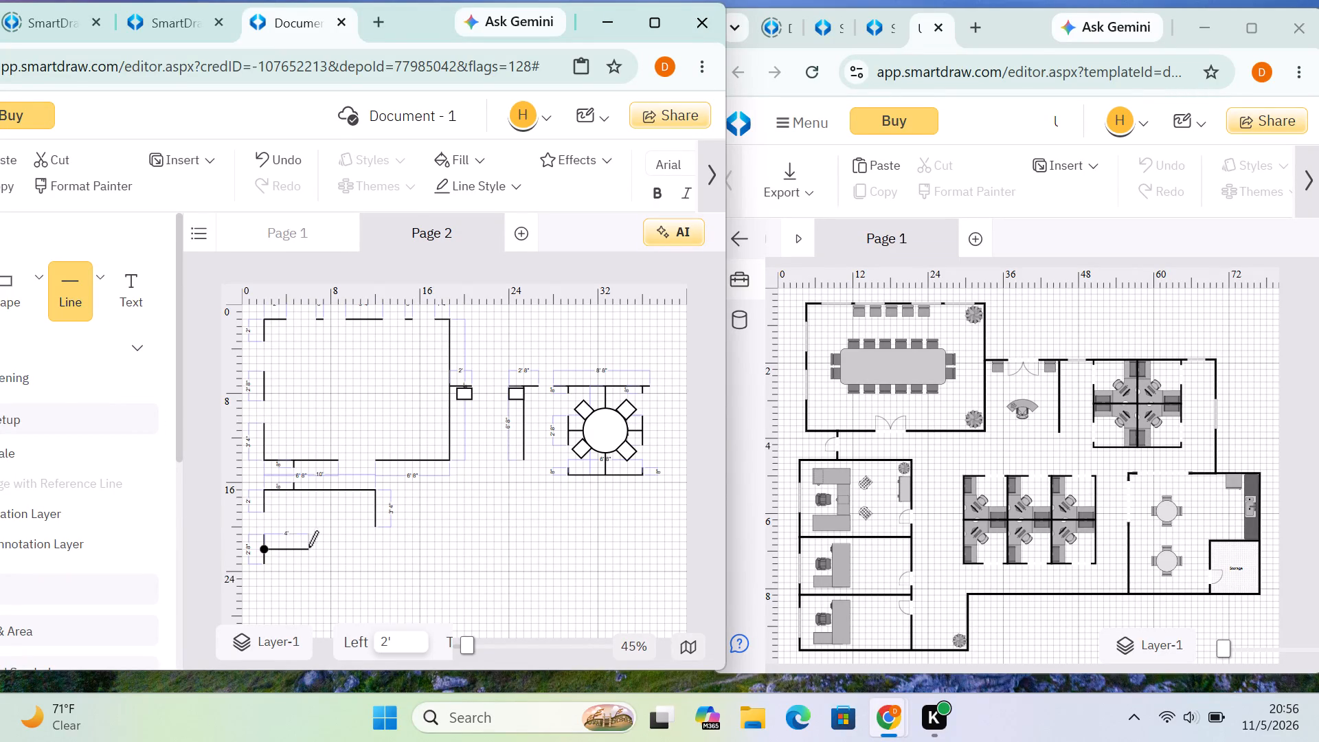
drag(308, 547, 378, 550)
click(382, 537)
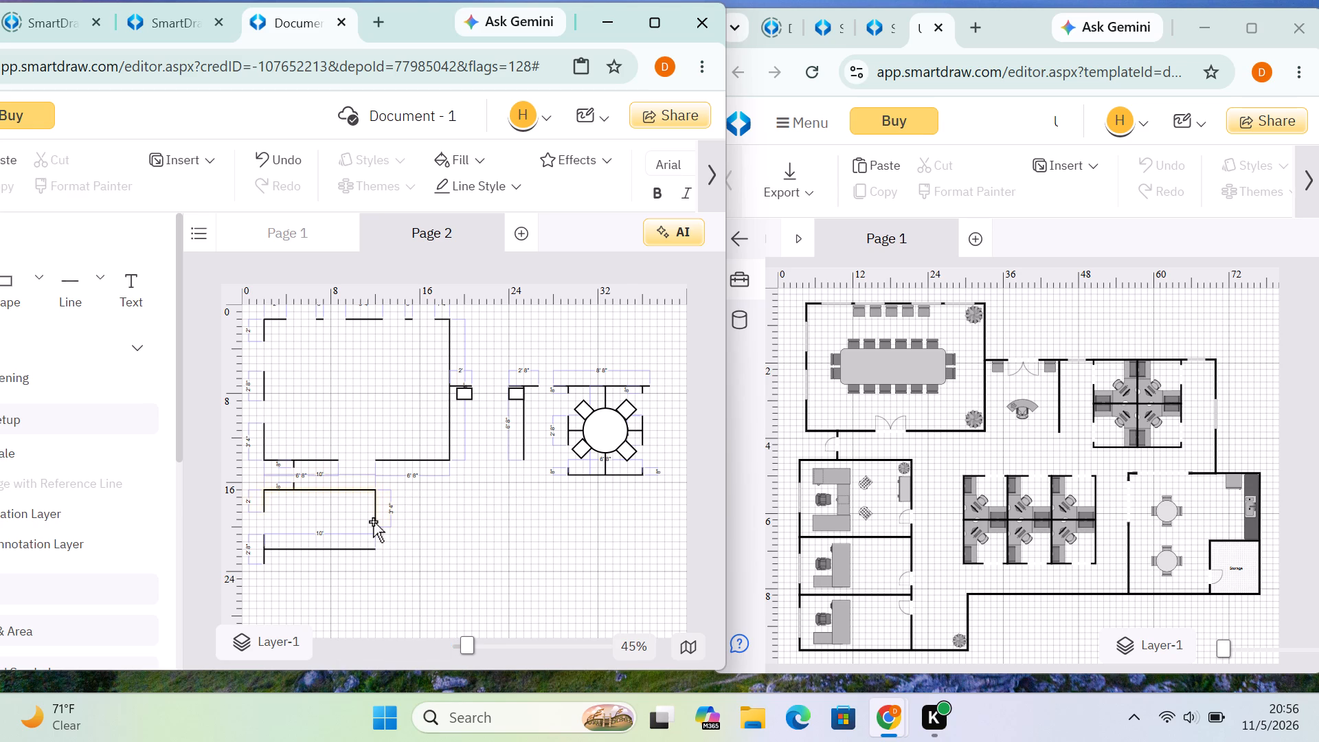
Shorten the vertical wall at the upper office's top-right corner to 2' 8".
click(373, 521)
click(373, 521)
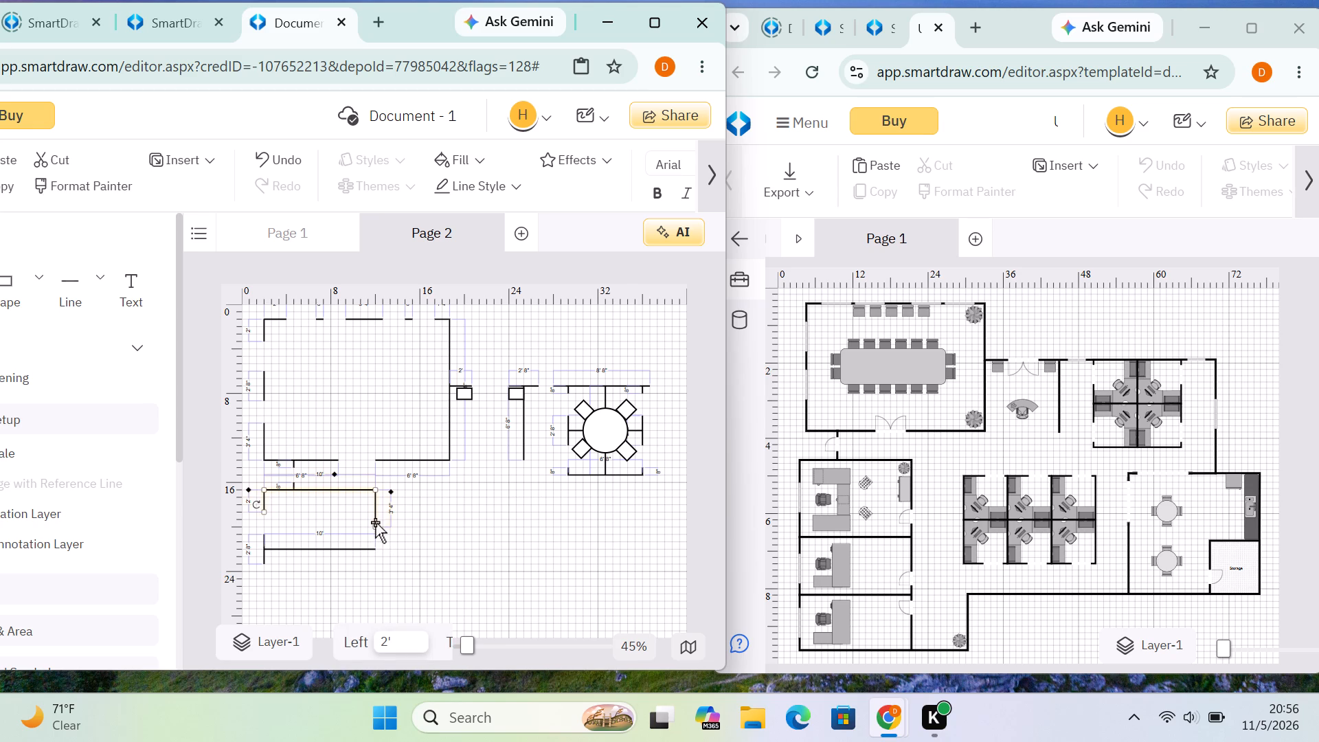
drag(374, 526, 375, 519)
click(444, 524)
Draw a vertical wall line 1' 4" long ending at the right end of the upper office's bottom 10' wall.
click(60, 306)
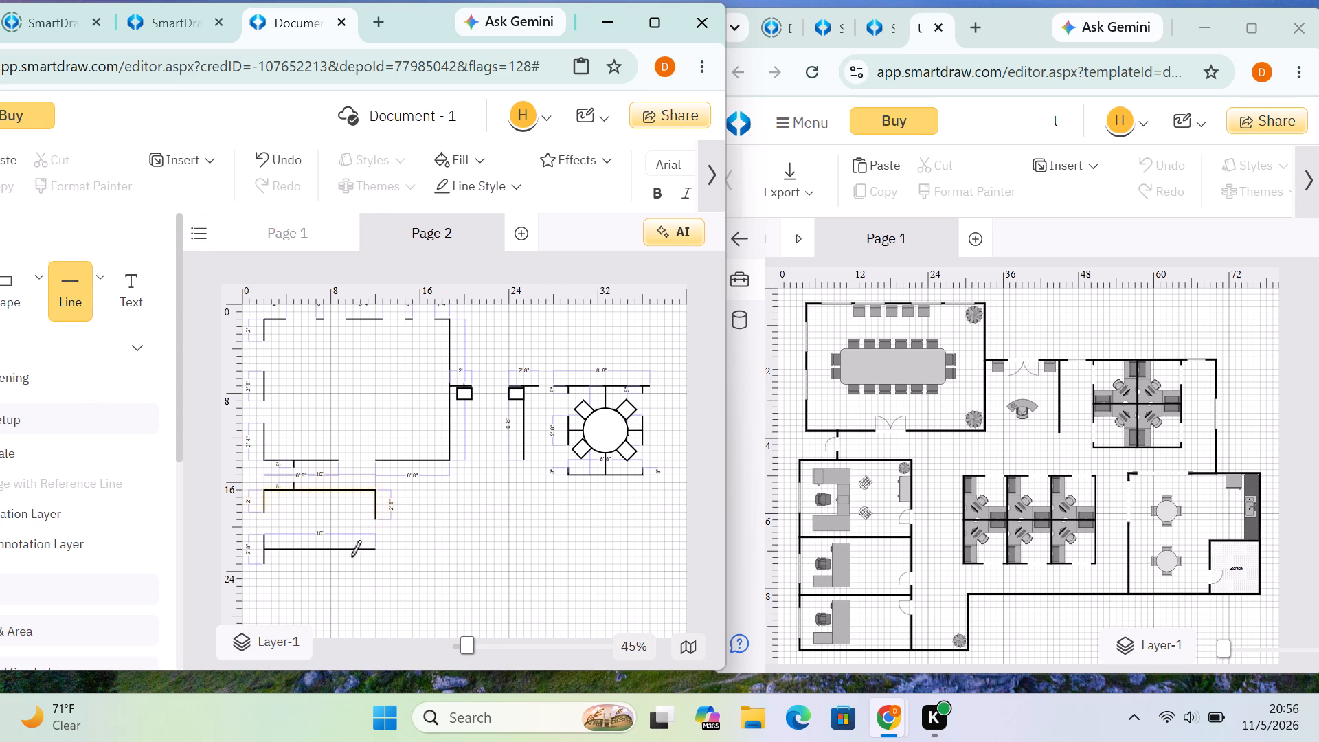
drag(372, 536, 374, 548)
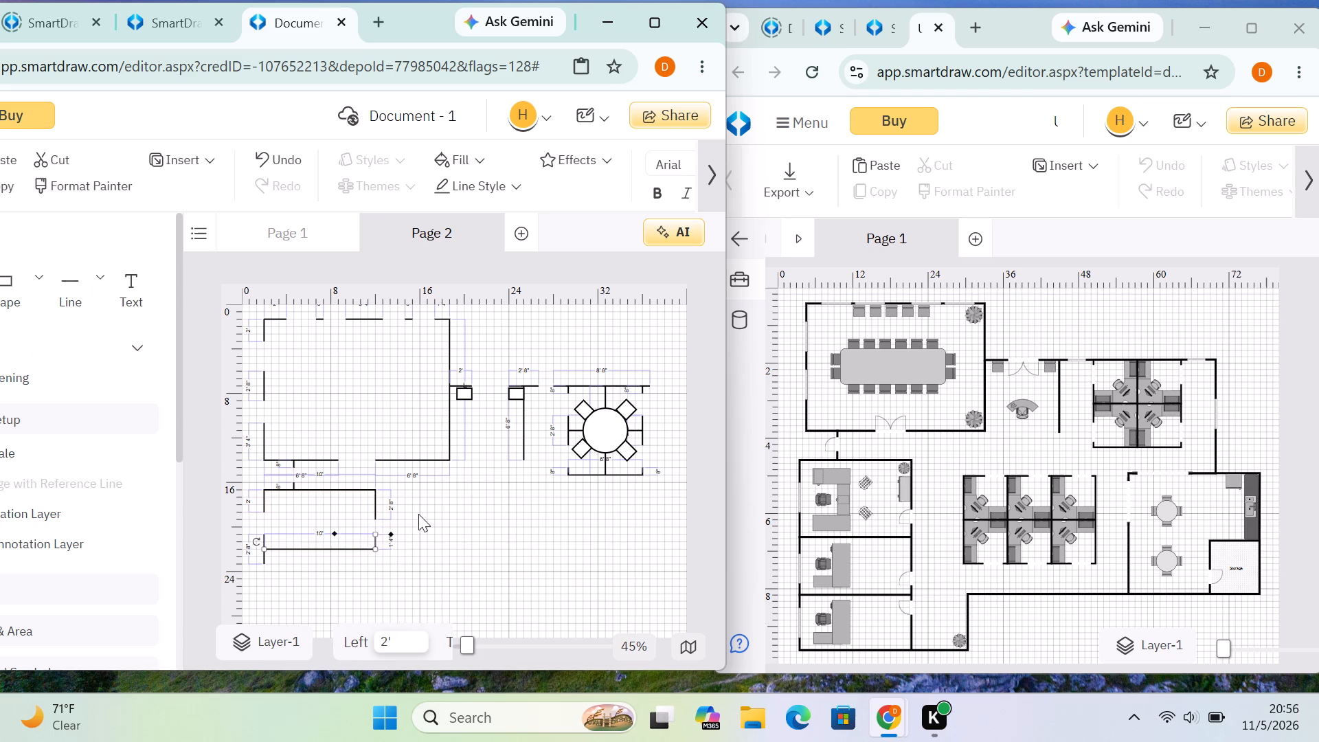
click(418, 514)
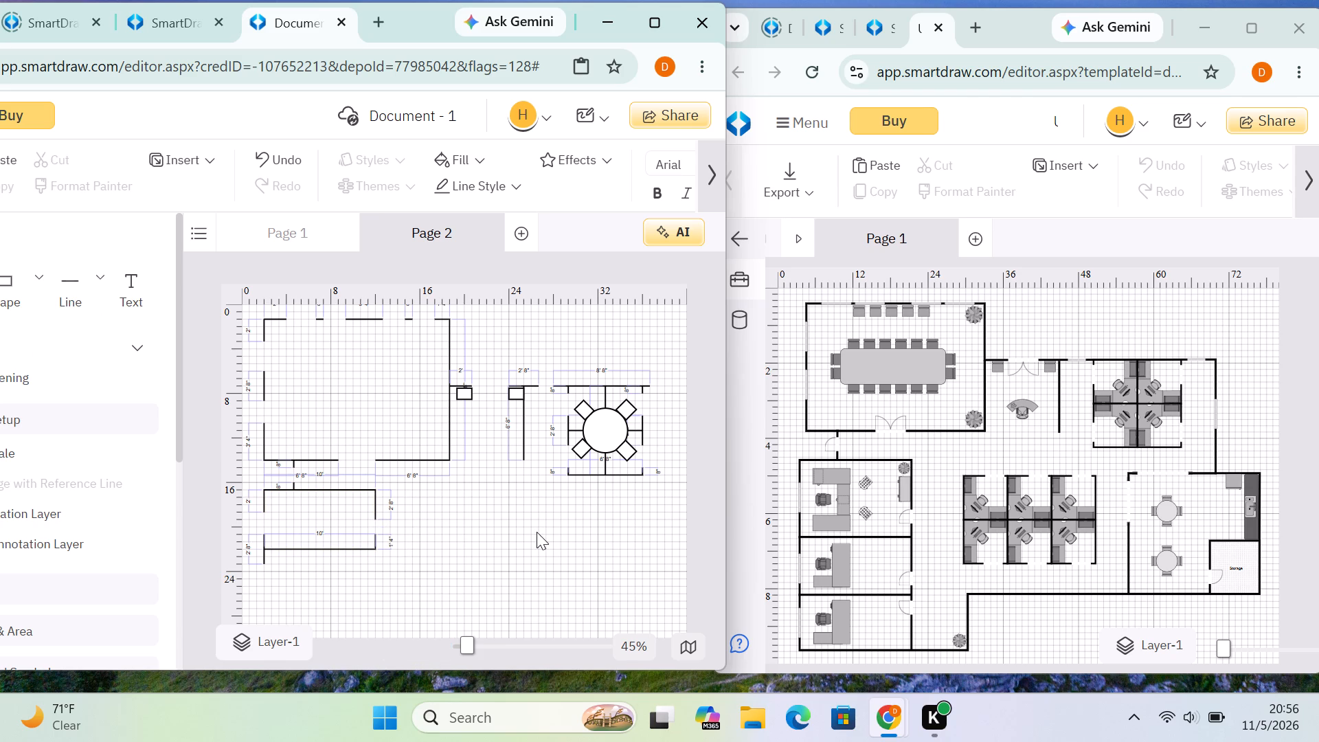
Draw a vertical wall line 3' 4" long down through the right end of the upper office's bottom wall.
click(58, 306)
drag(374, 544, 375, 544)
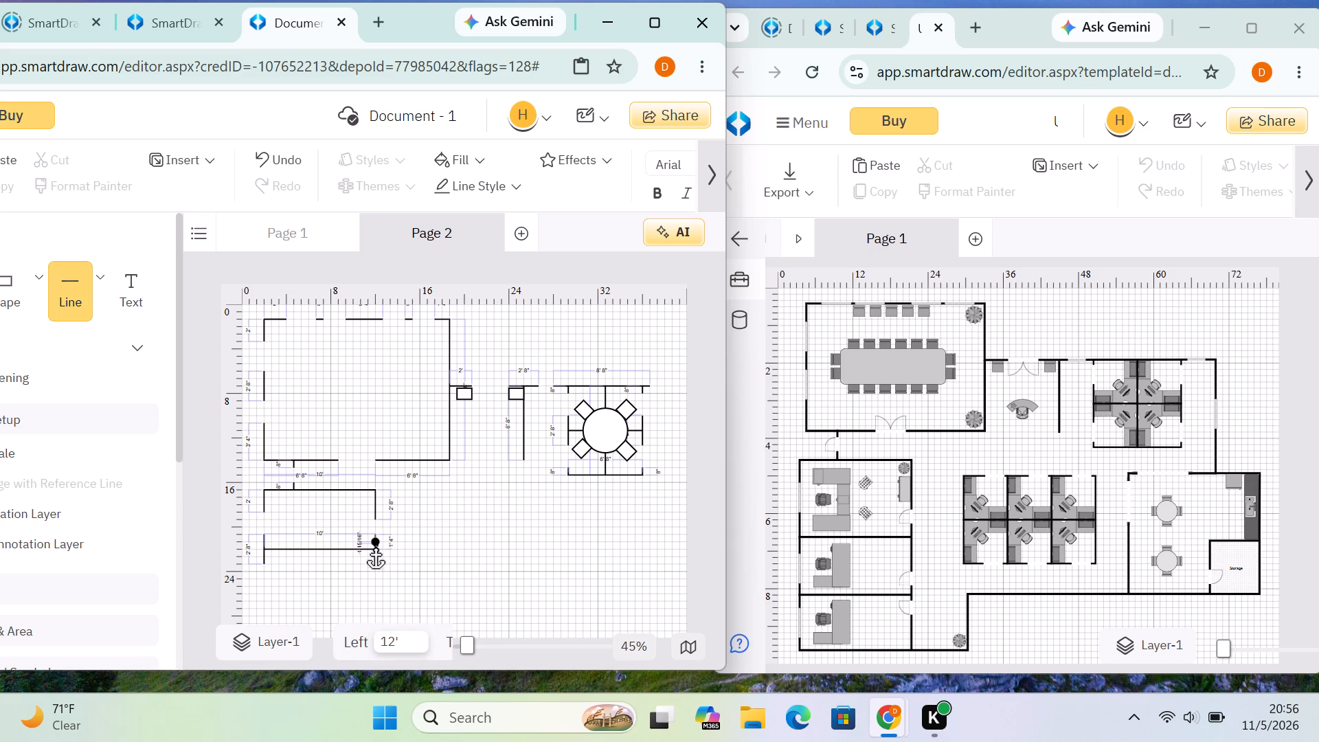
drag(375, 544, 374, 576)
drag(374, 576, 372, 576)
click(419, 550)
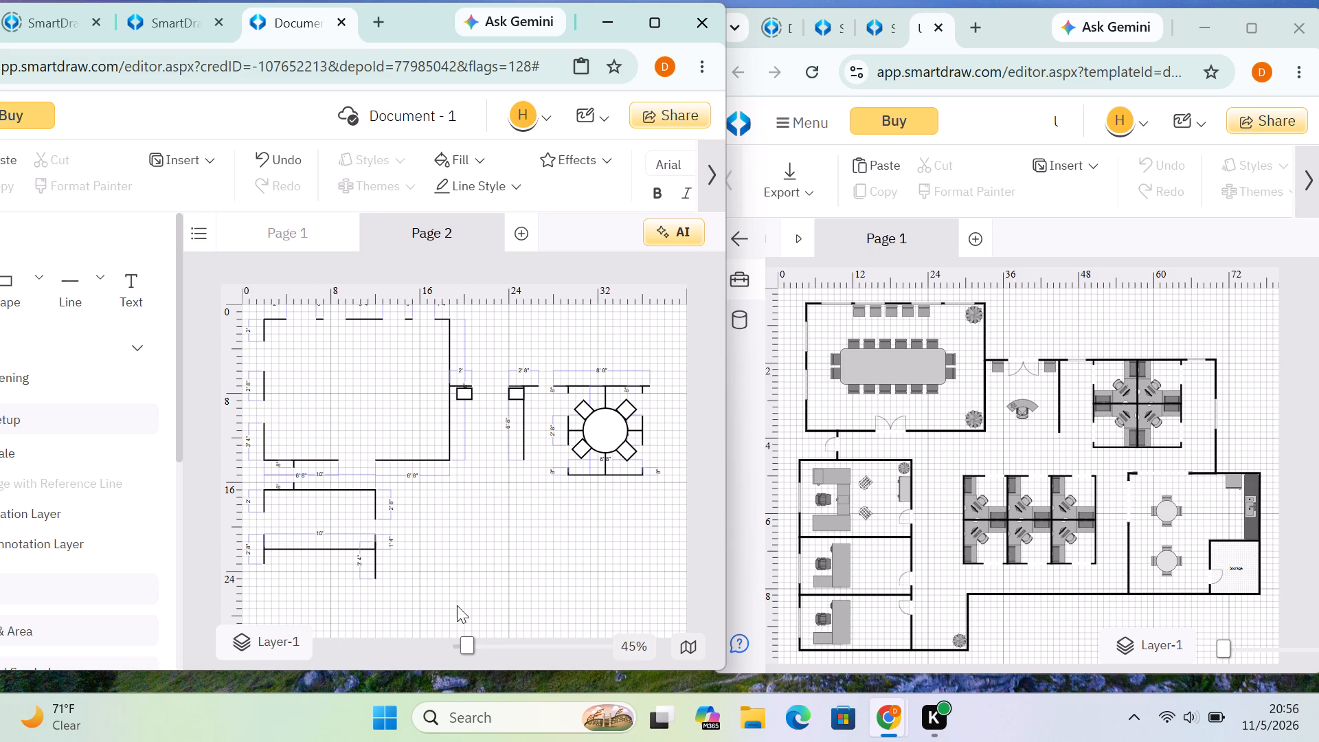
Draw a 1' 4" vertical wall line below the 3' 4" wall, leaving a door gap, 12' from the left edge.
click(65, 294)
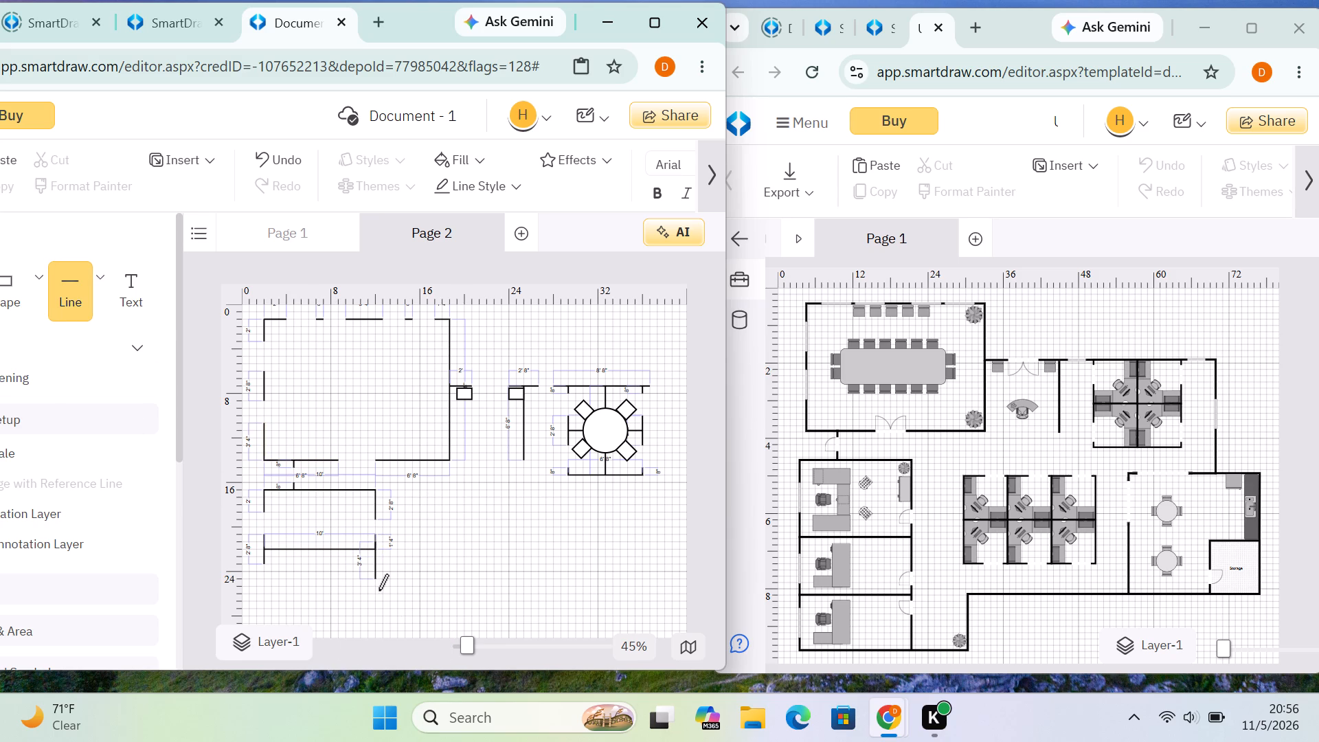
drag(375, 592, 376, 603)
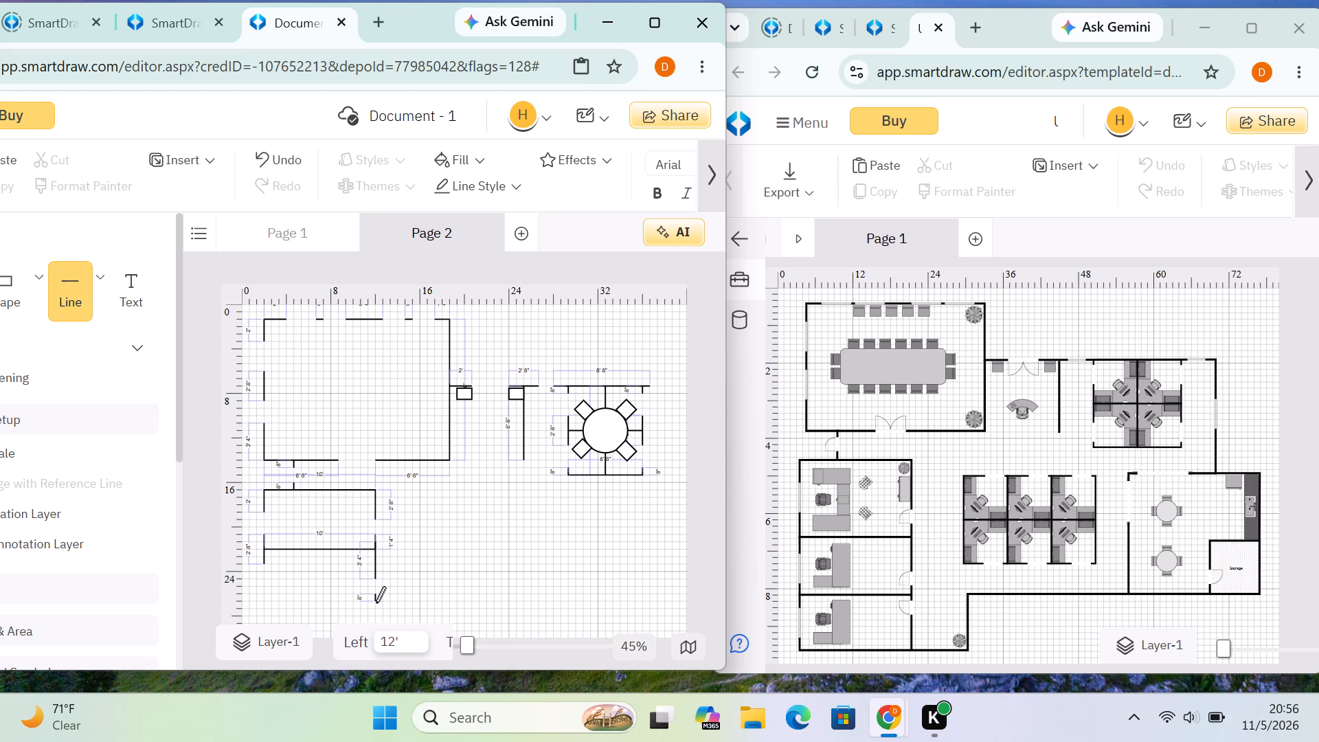
drag(376, 603, 374, 608)
click(413, 561)
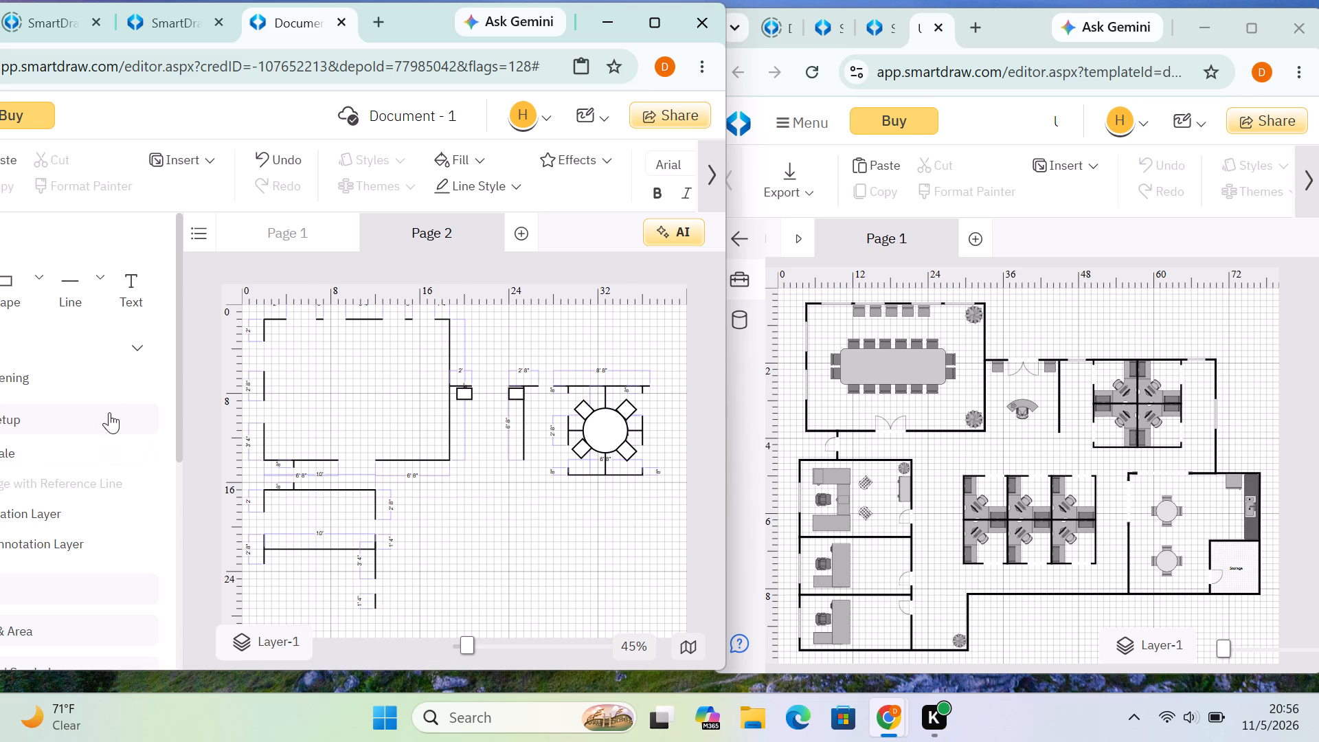
Draw a 10' horizontal wall leftward from the bottom of the 1' 4" wall to the offices' left wall line.
click(63, 289)
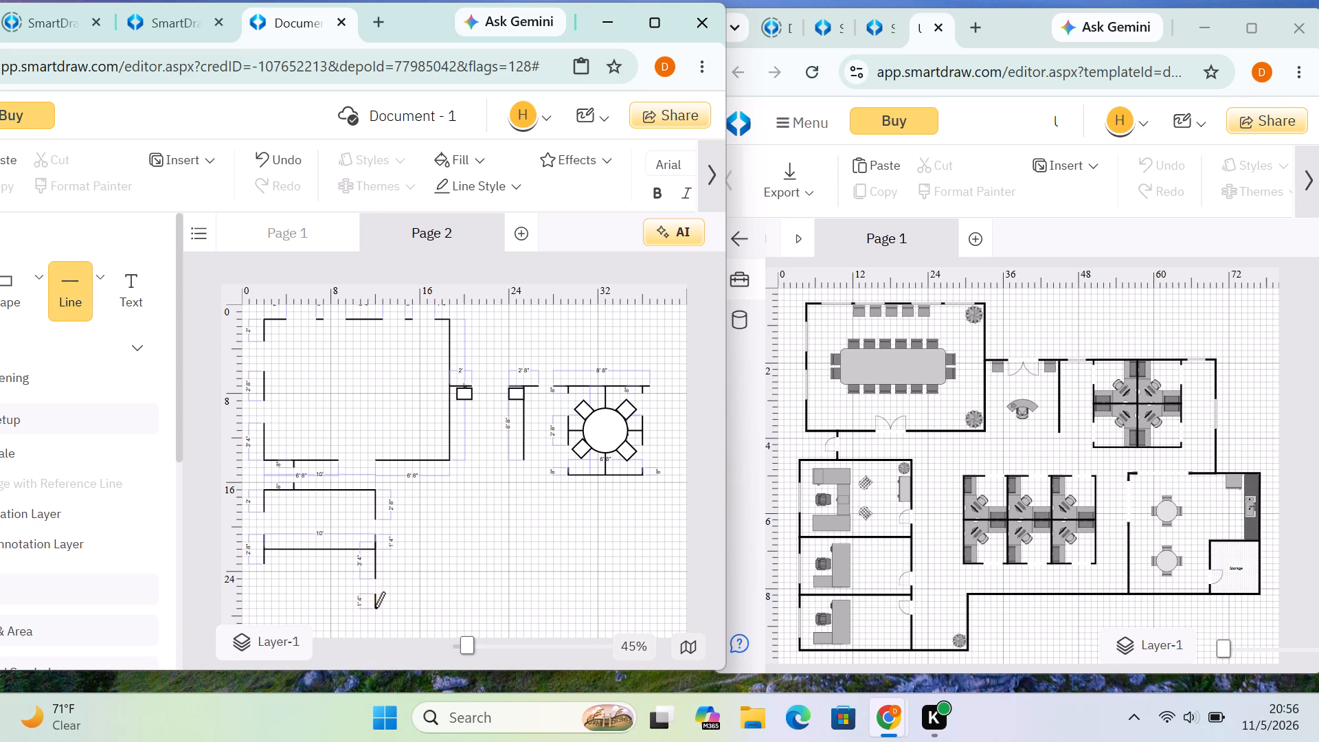
drag(375, 608, 265, 613)
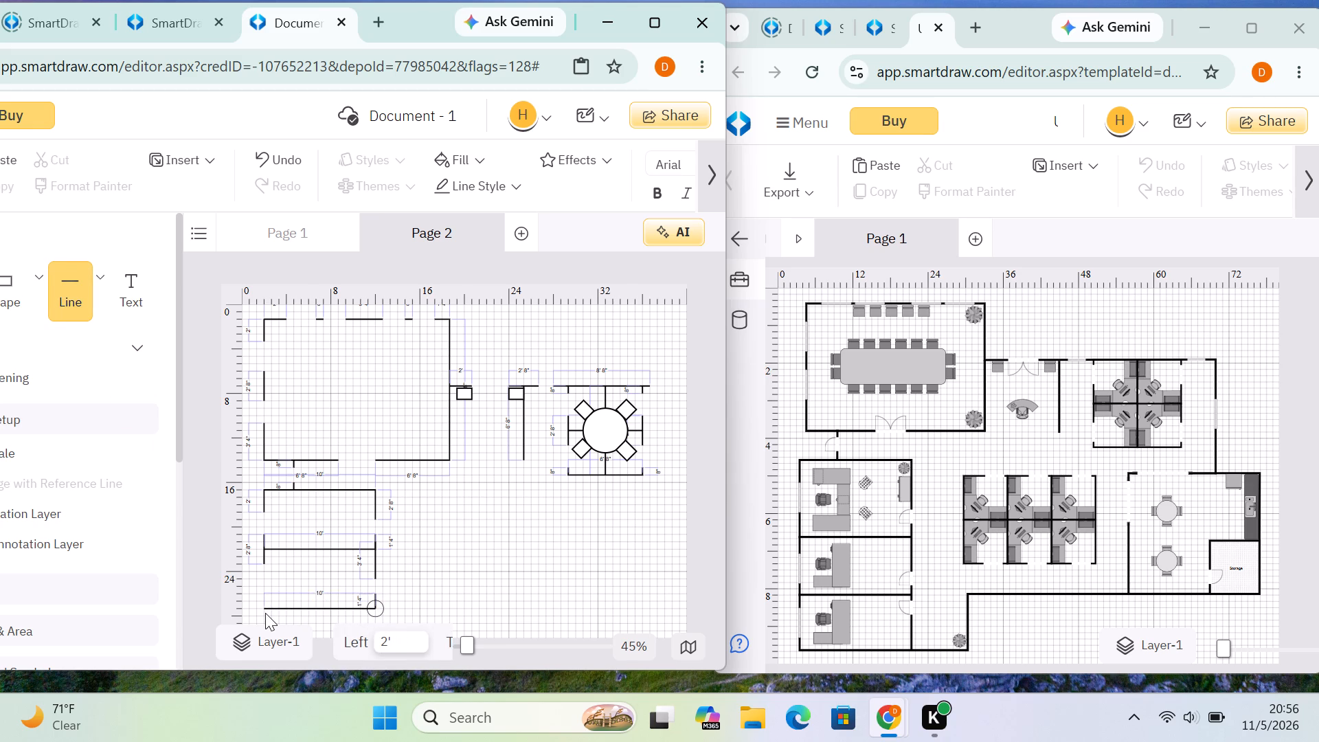
drag(265, 613, 264, 611)
Draw a 2' 8" vertical wall line crossing the left end of the second office's bottom wall.
click(66, 306)
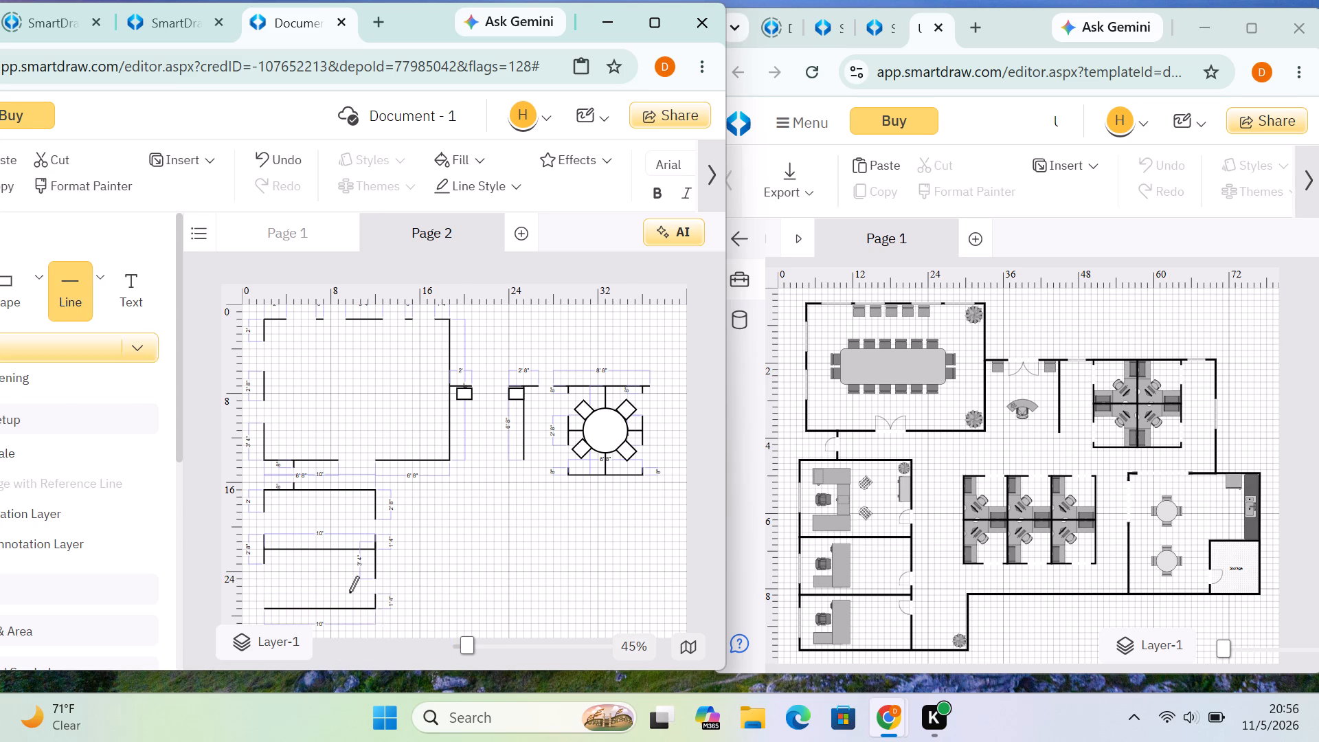
drag(265, 595, 265, 612)
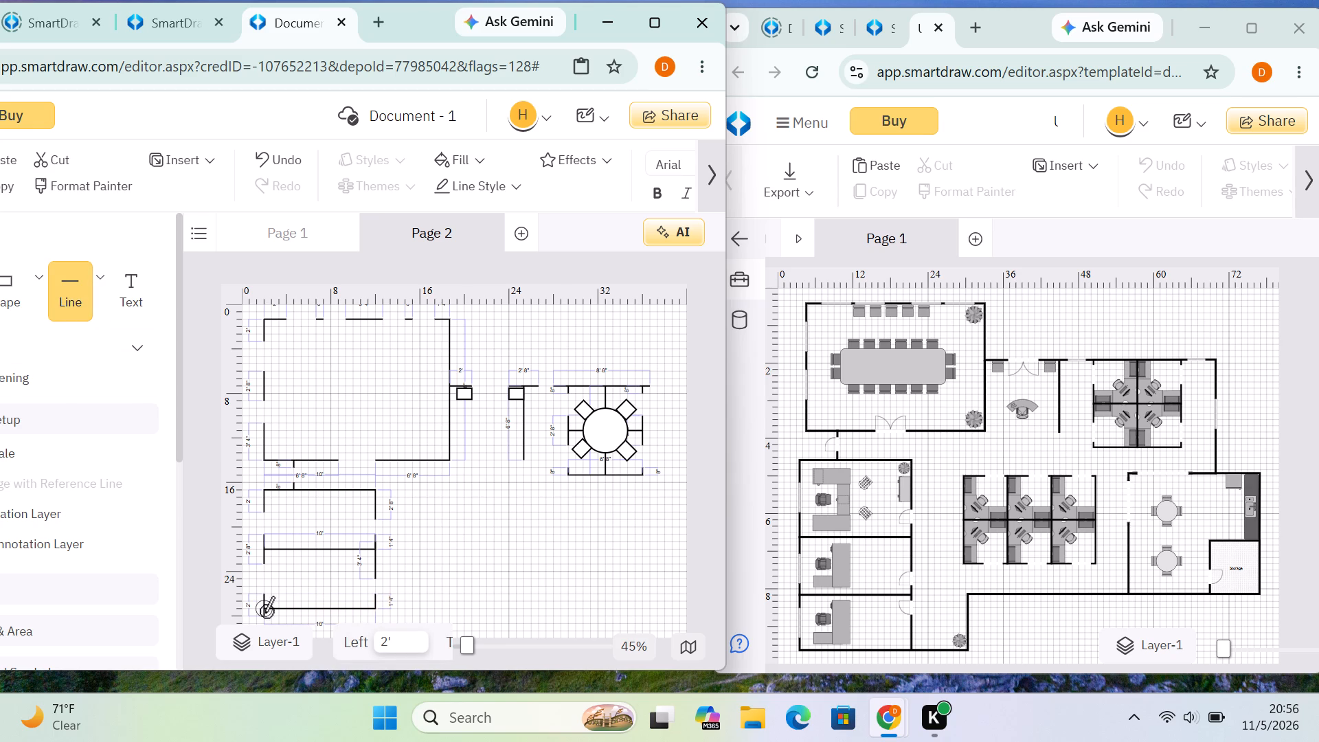
drag(265, 612, 264, 620)
click(447, 585)
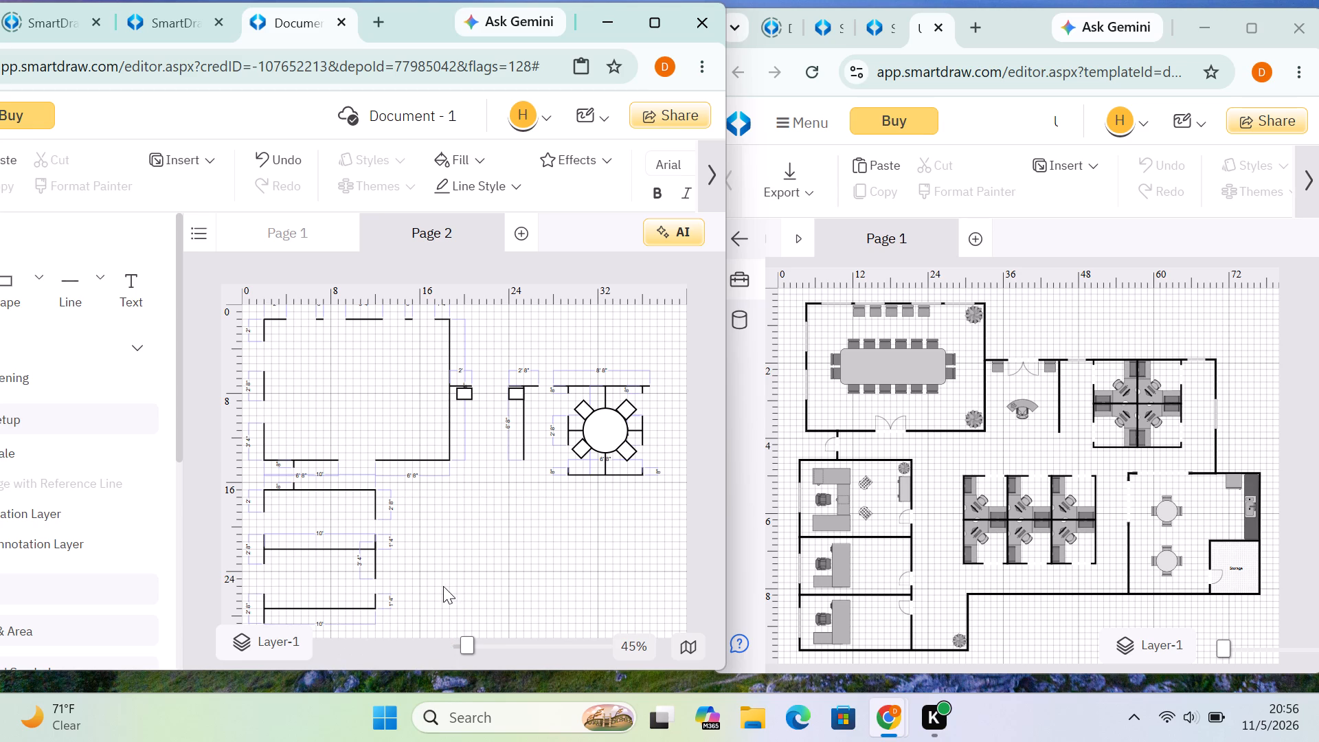
Draw an 8" vertical wall line below the right end of the lowest 10' wall, 12' from the left edge.
scroll(429, 589, down, 1)
click(79, 278)
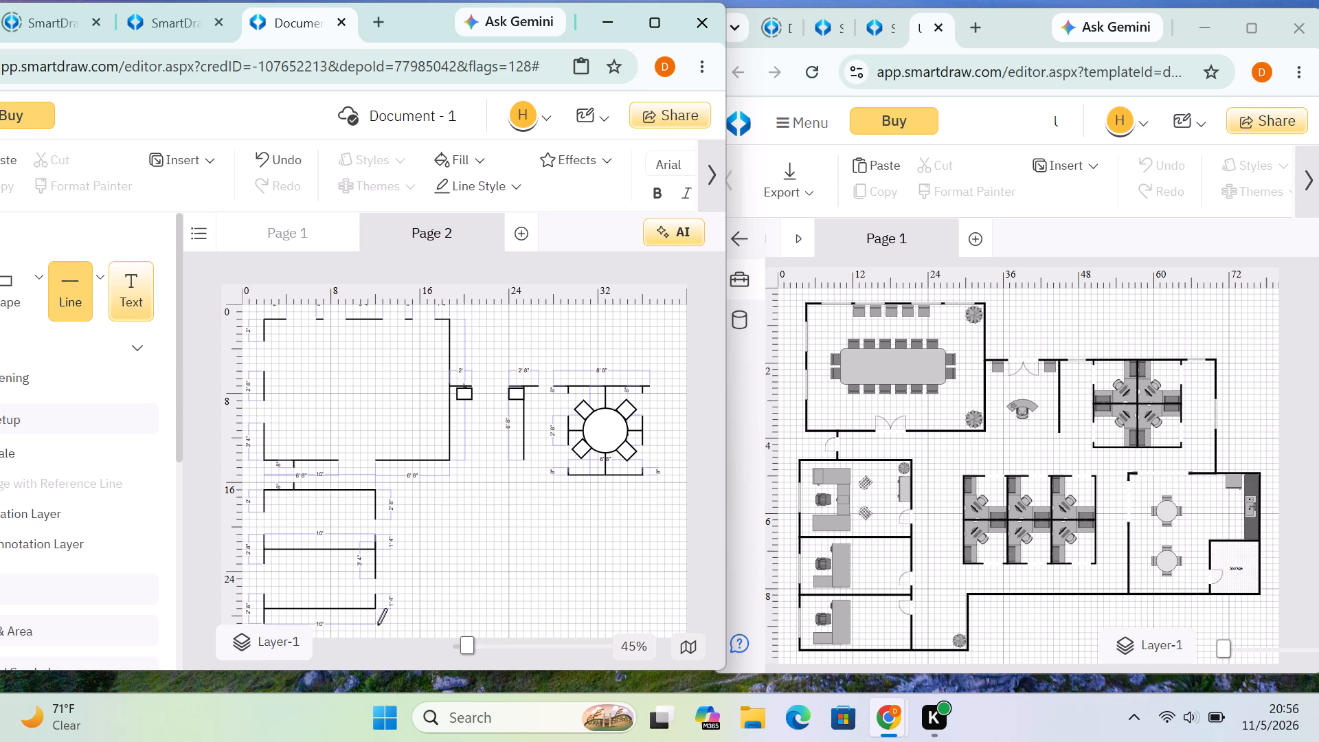
drag(376, 624, 376, 631)
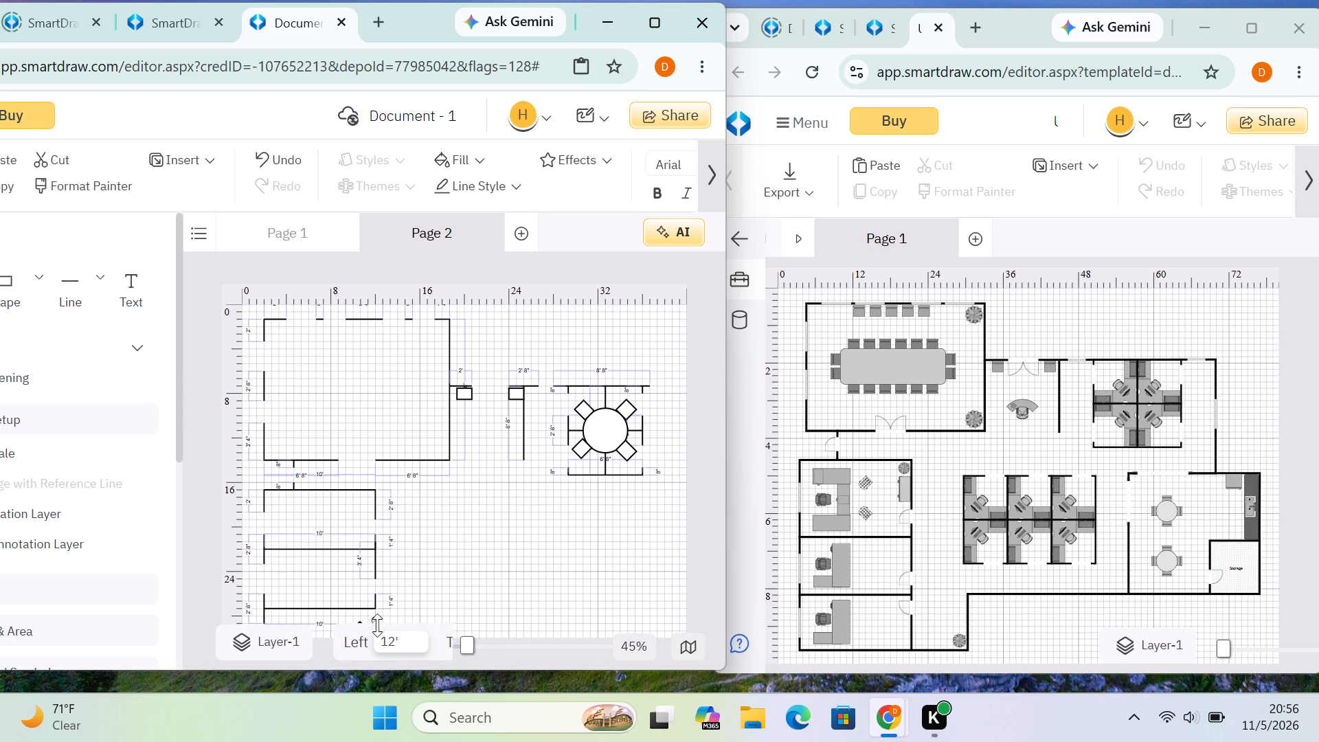
Extend the short wall below the lowest 10' wall's right end downward to a height of 4' 8".
scroll(418, 563, down, 3)
click(700, 323)
scroll(450, 571, down, 2)
click(653, 25)
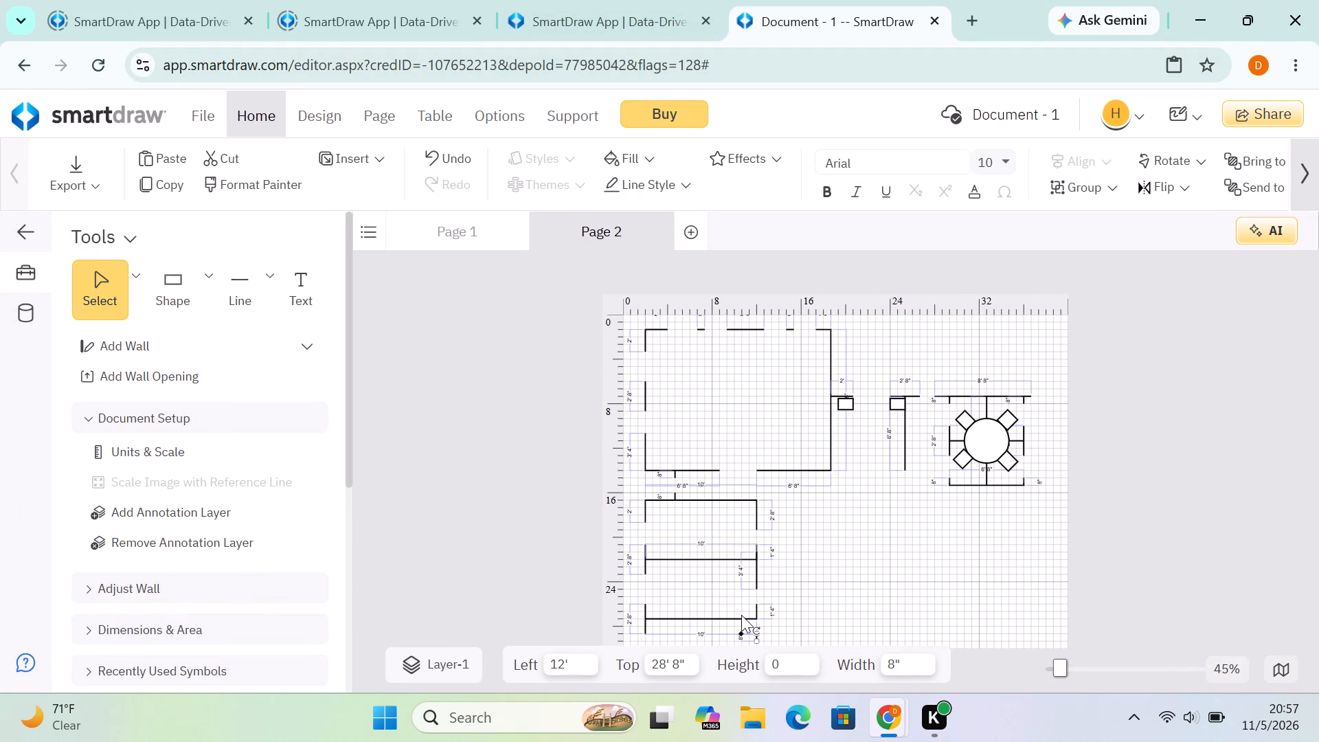
click(254, 295)
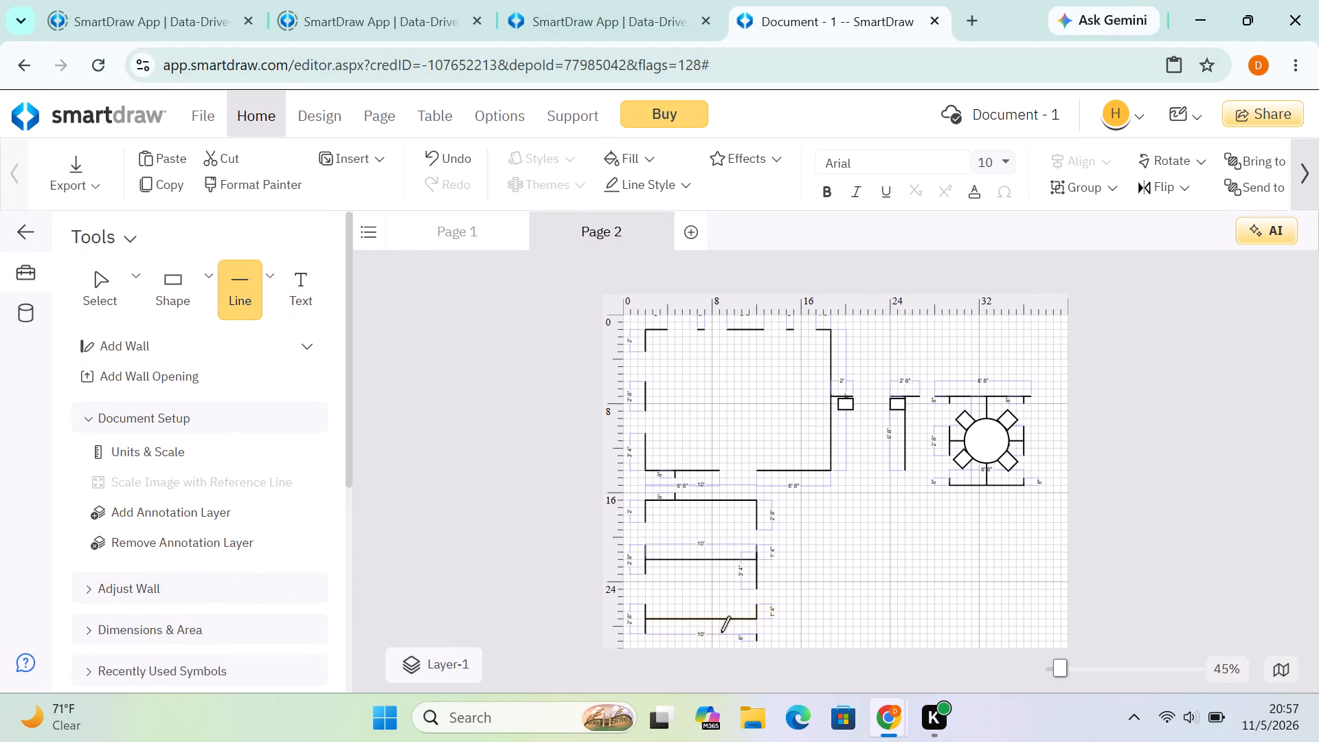
drag(756, 638, 746, 650)
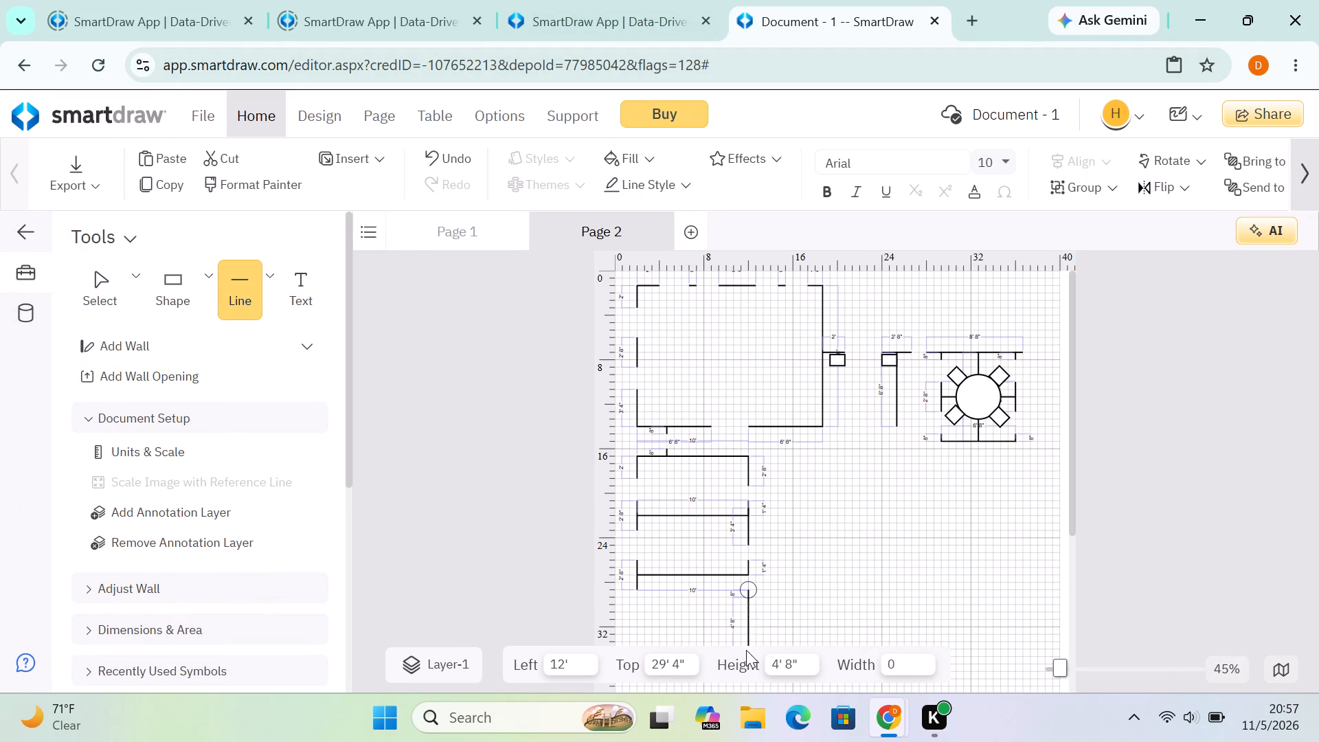
drag(746, 650, 749, 647)
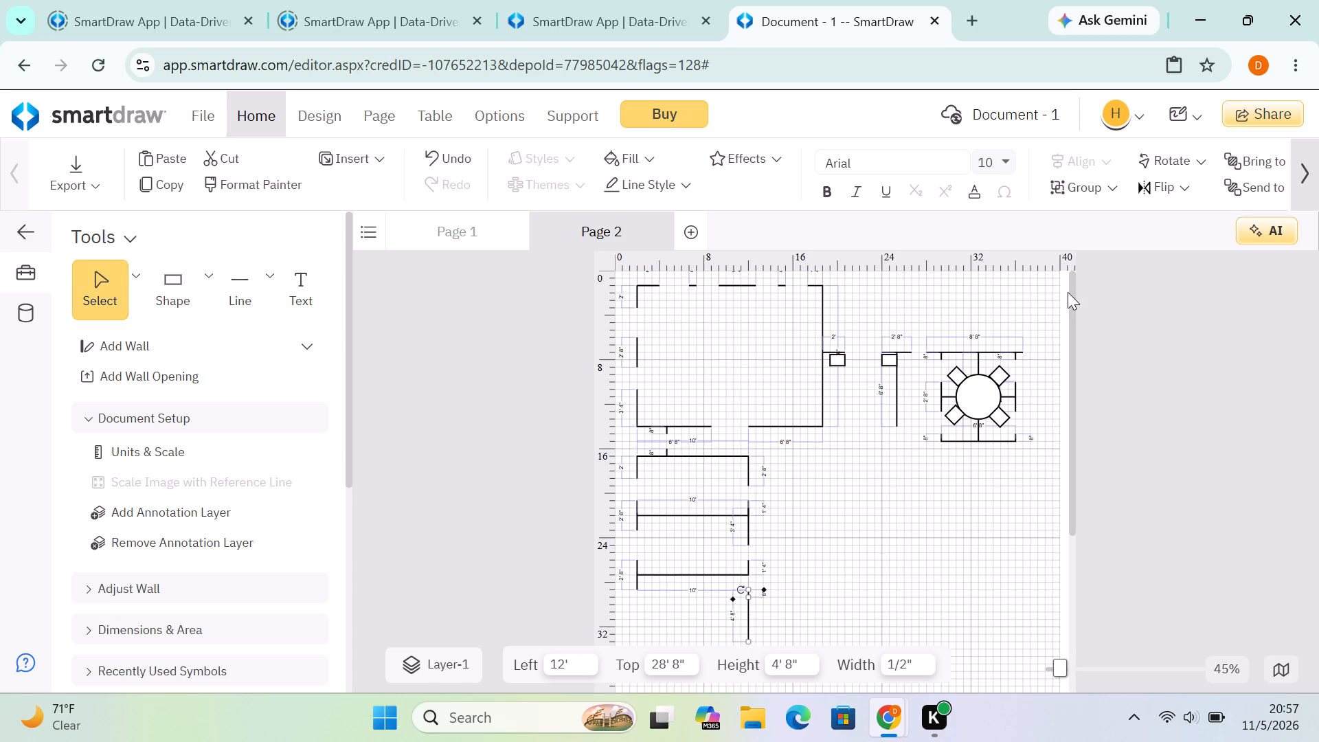
Place the drawing back beside the reference template and zoom it out to 25% to view the whole page.
click(1245, 10)
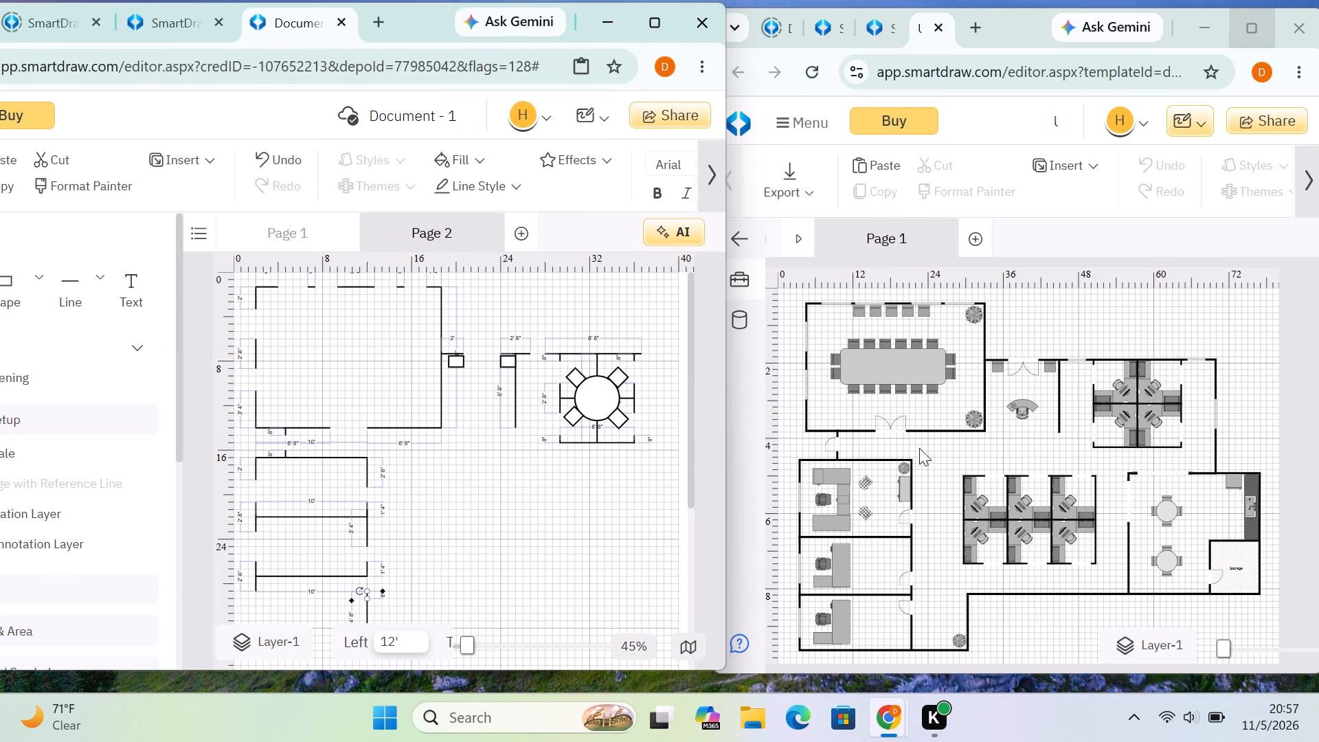
scroll(376, 556, down, 3)
scroll(390, 545, up, 1)
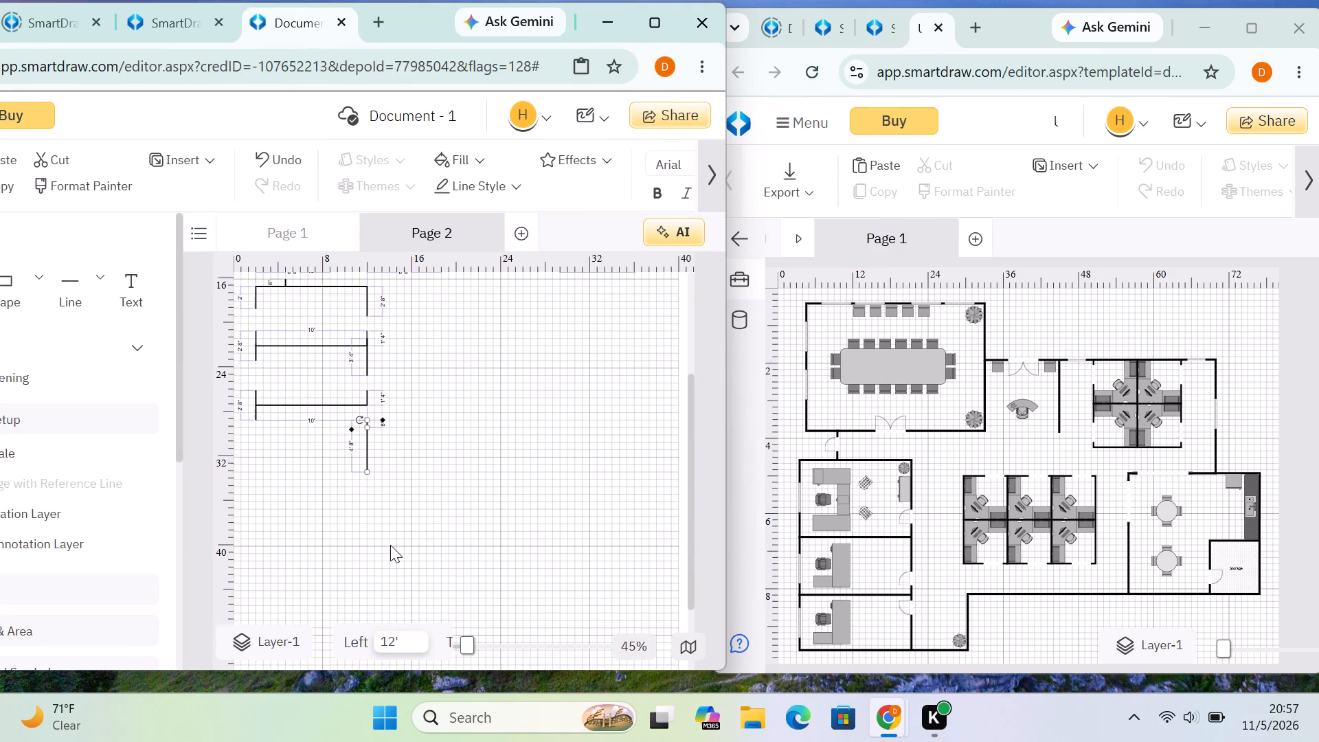
scroll(390, 545, up, 1)
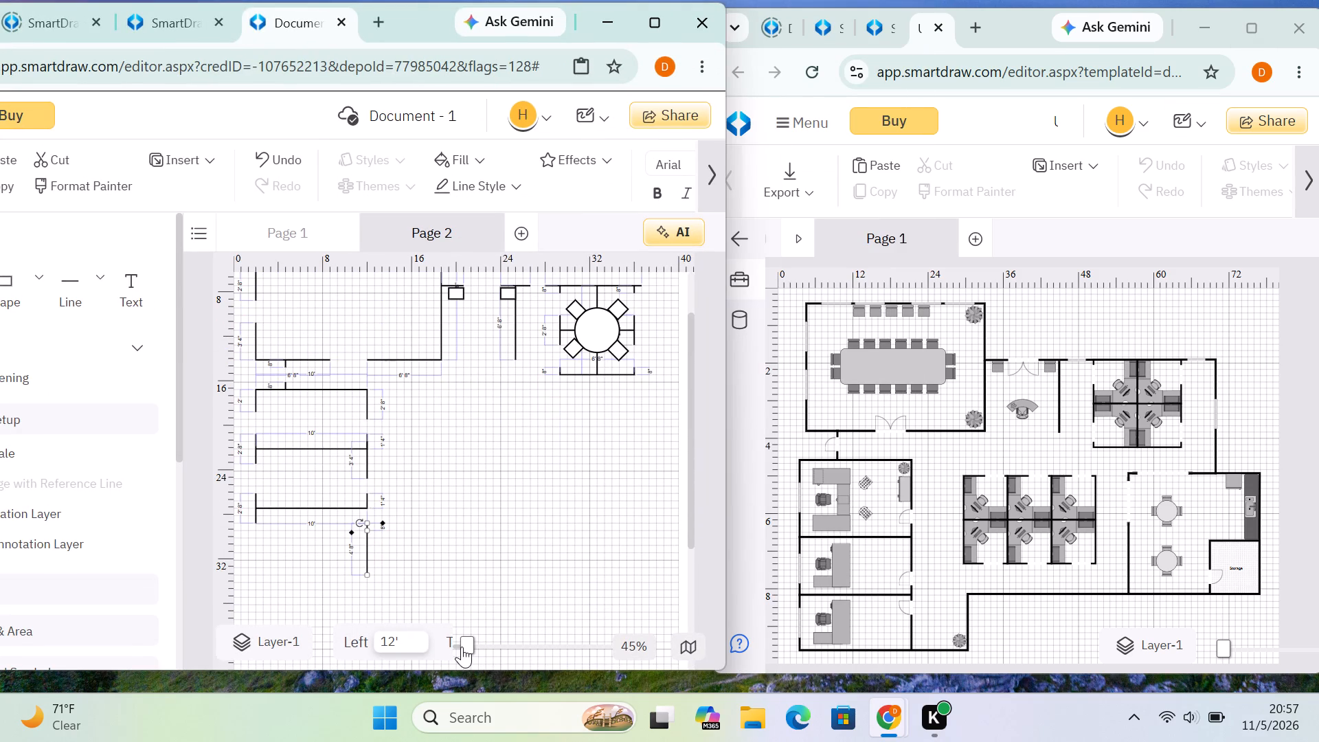
click(462, 647)
click(458, 647)
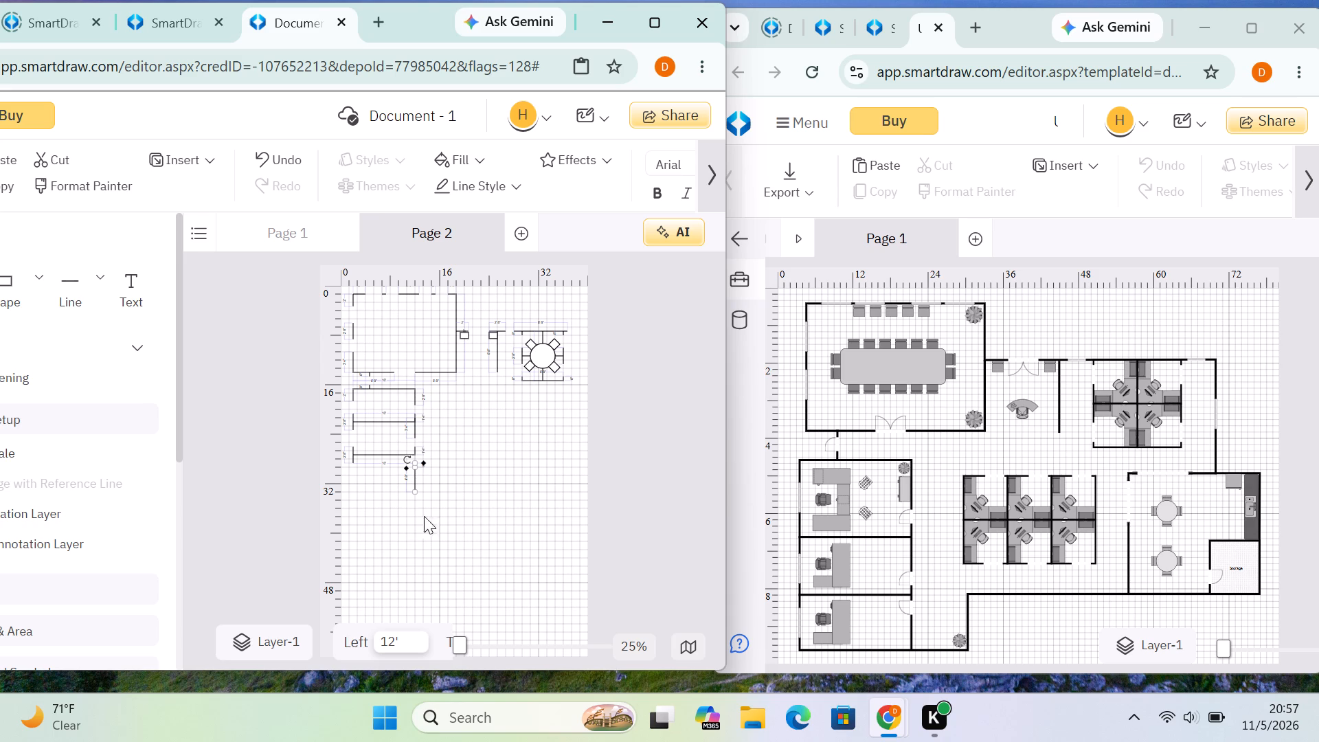
Extend the third office's right wall downward to about the 33' mark on the vertical ruler.
click(415, 482)
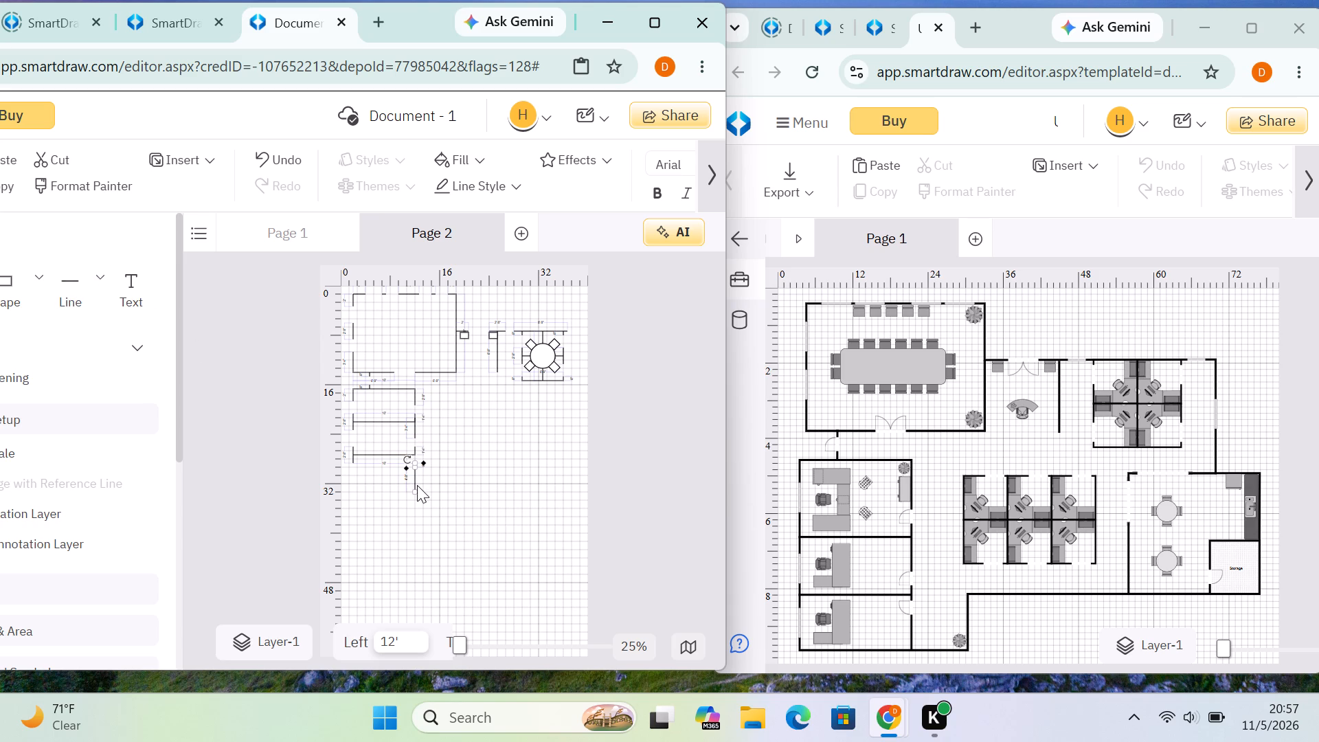
click(415, 491)
click(463, 473)
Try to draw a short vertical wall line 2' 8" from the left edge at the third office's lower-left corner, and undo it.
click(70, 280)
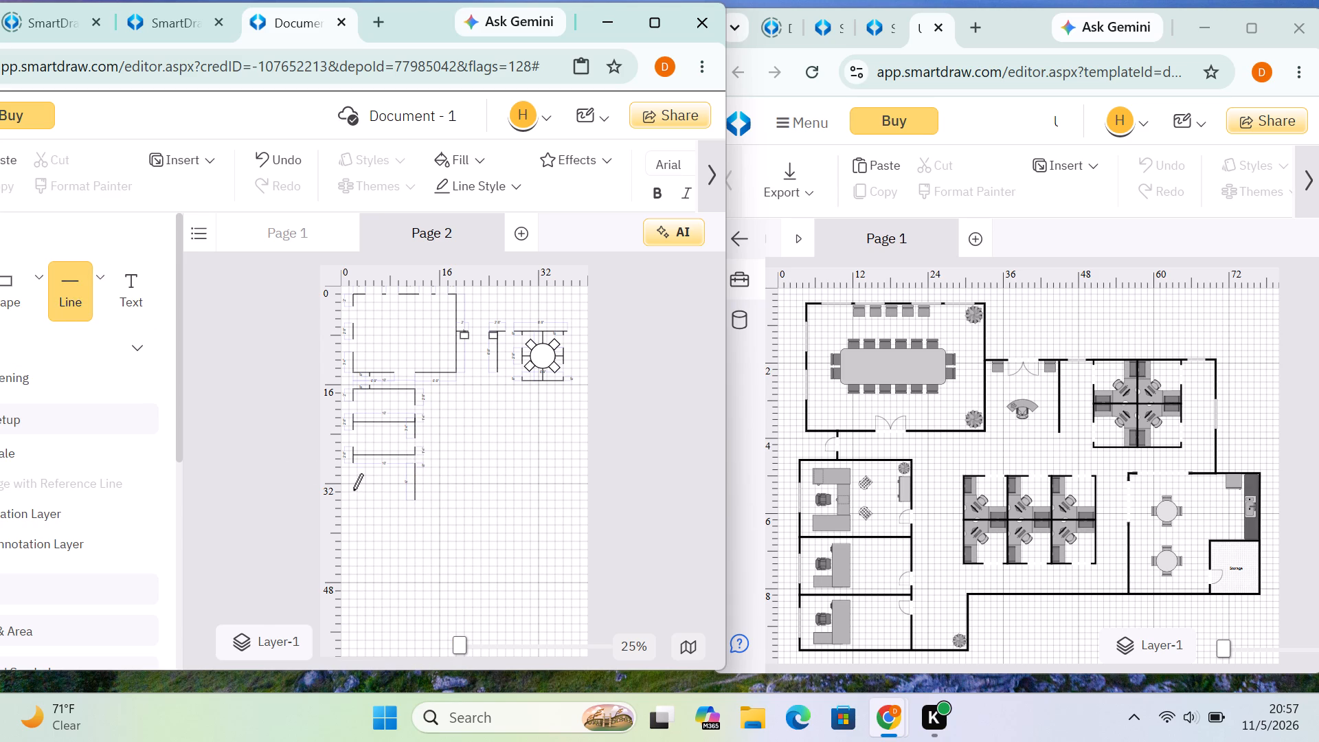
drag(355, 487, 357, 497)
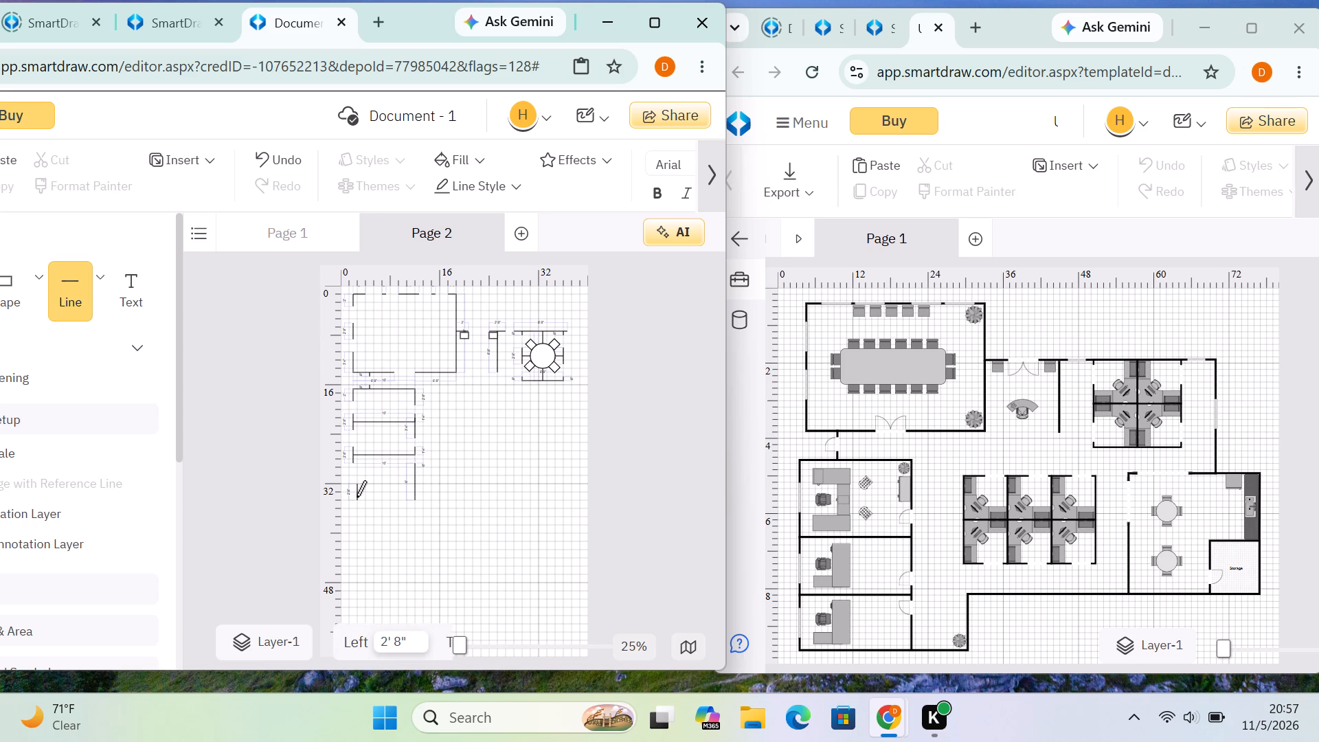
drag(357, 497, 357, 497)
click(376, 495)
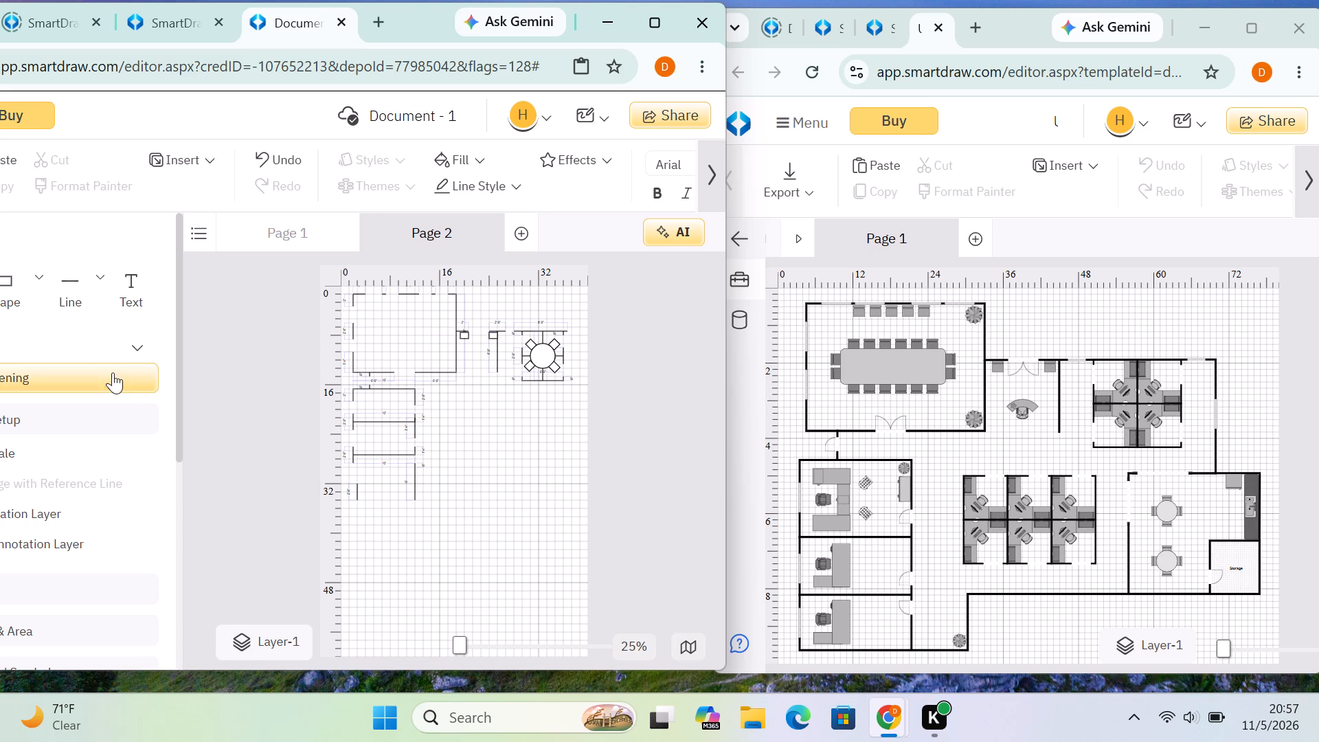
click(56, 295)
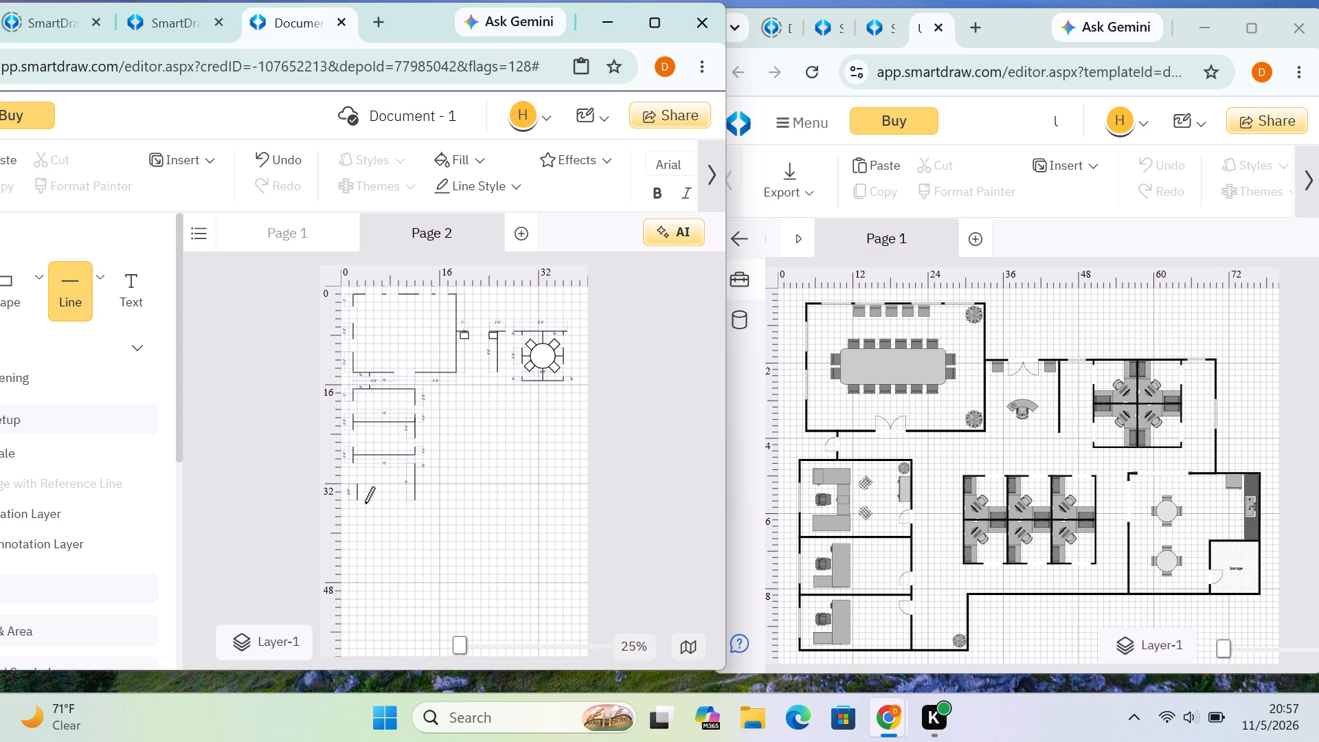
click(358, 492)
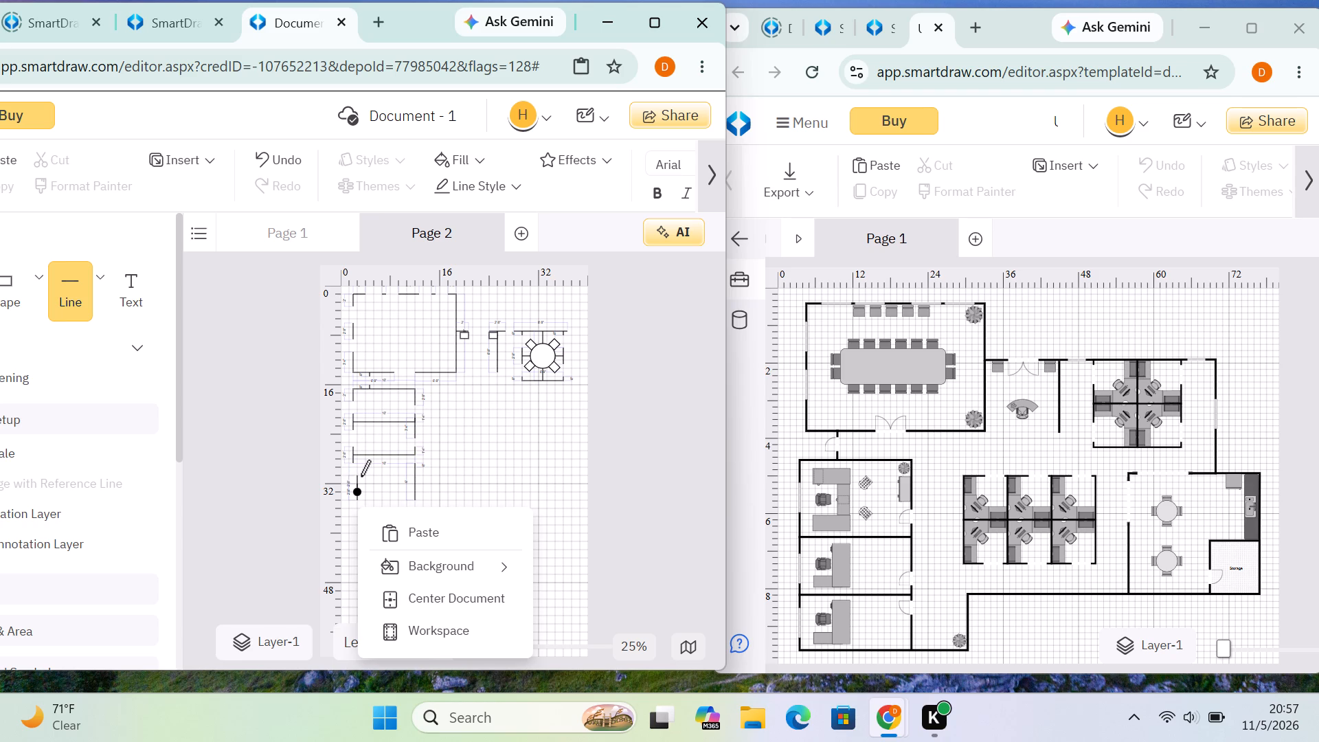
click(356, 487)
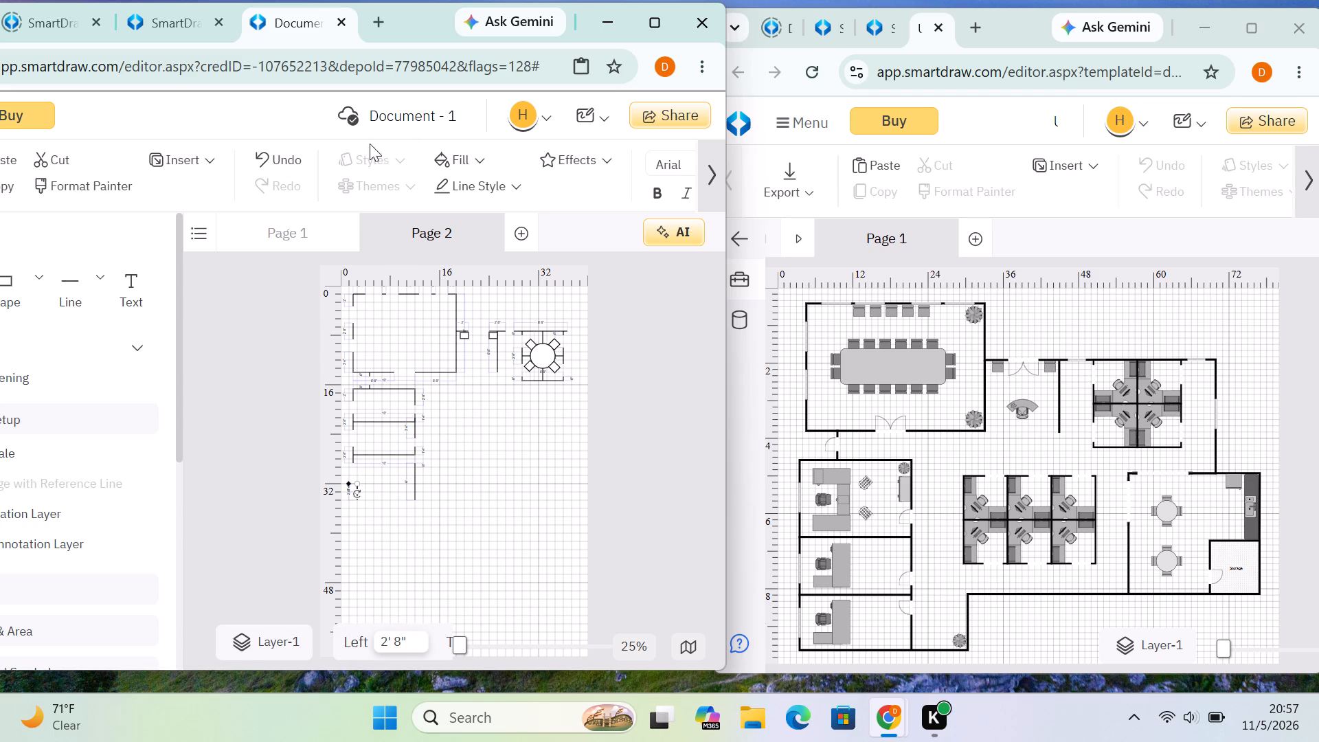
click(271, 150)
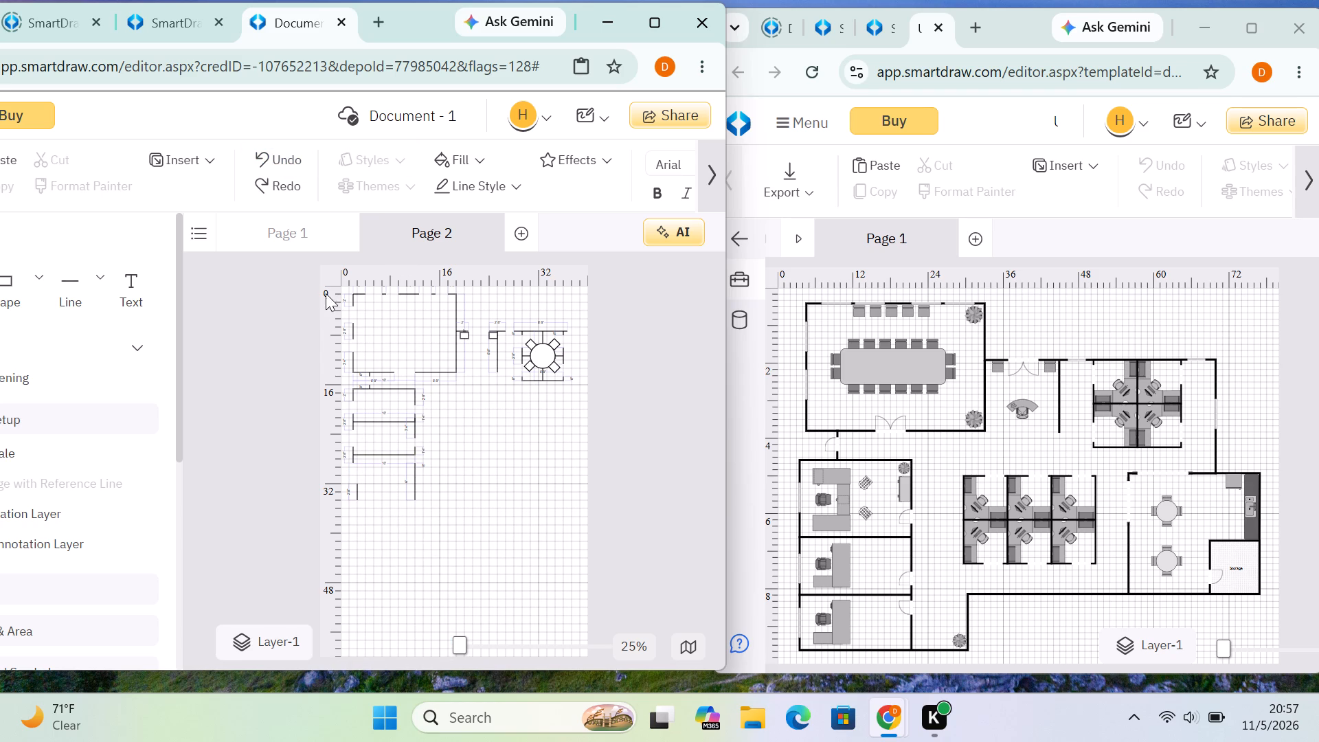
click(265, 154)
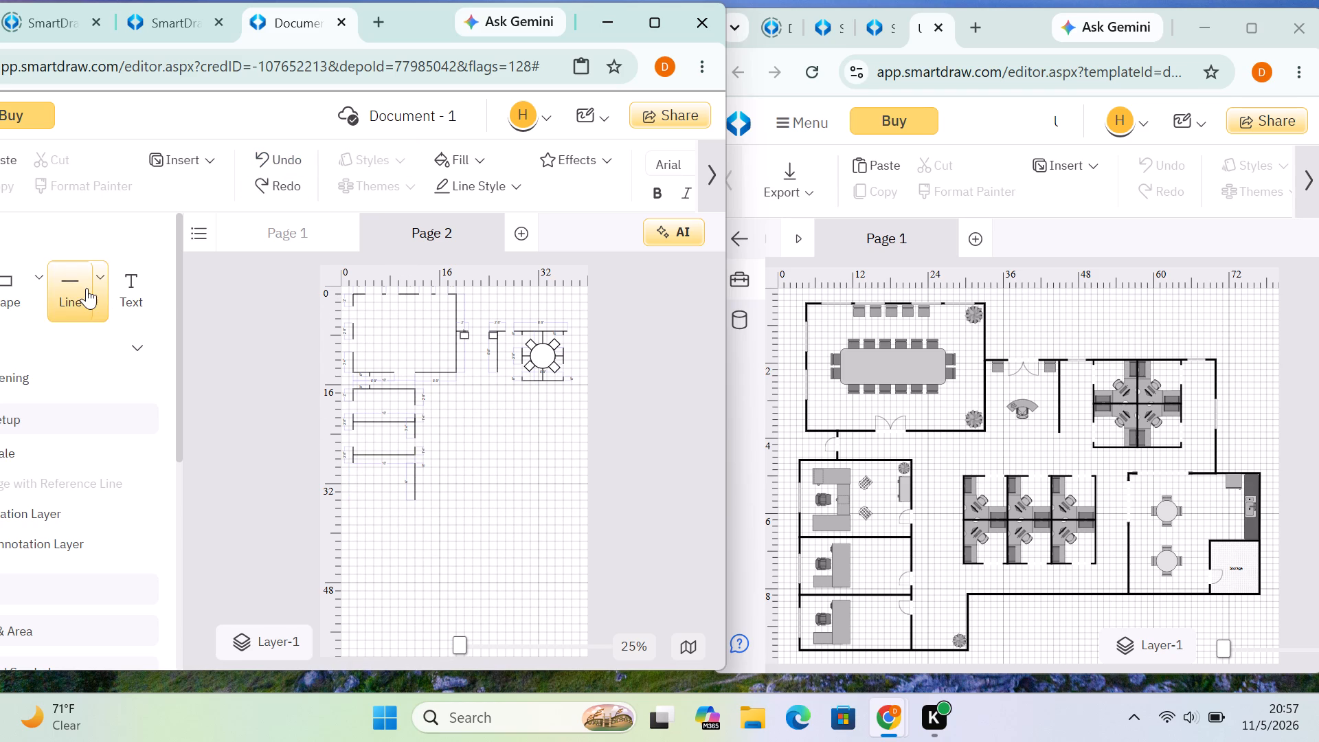
Draw a shorter vertical wall line at the third office's lower-left corner, 2' 8" from the left edge.
click(87, 288)
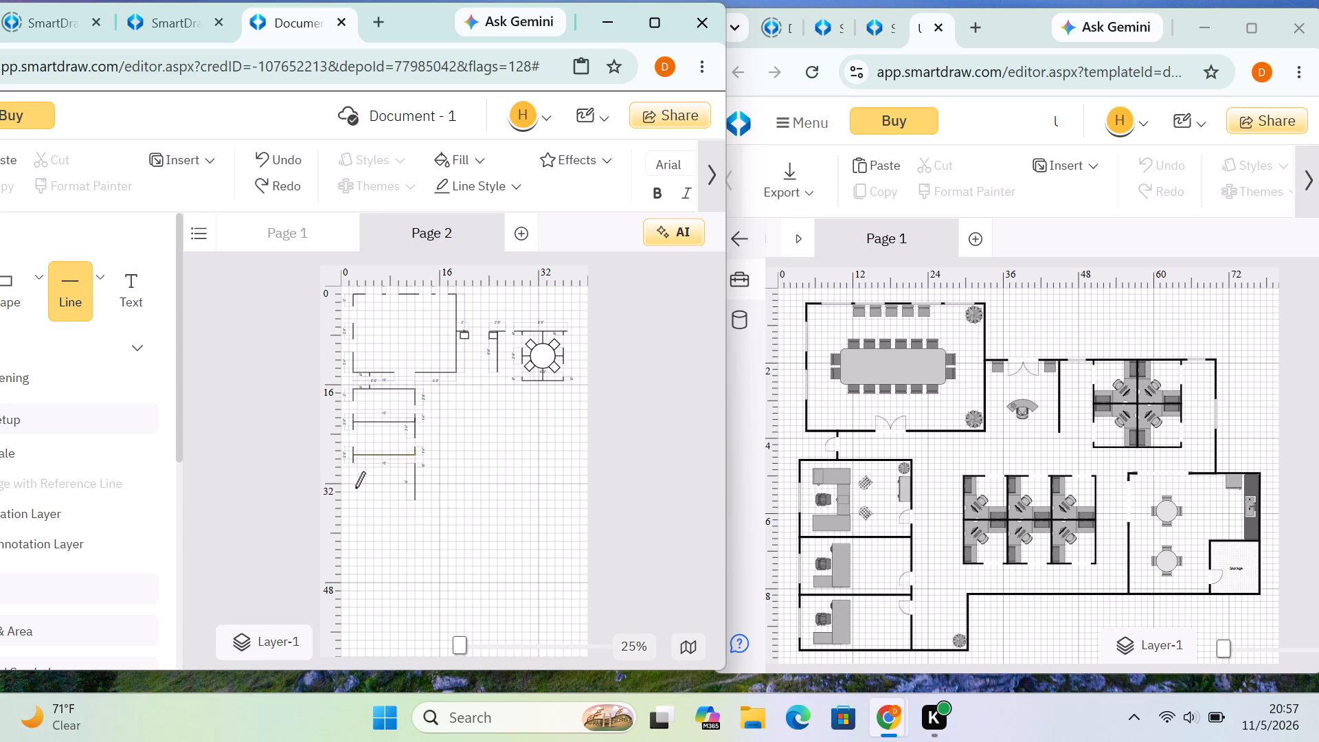
drag(353, 488, 354, 502)
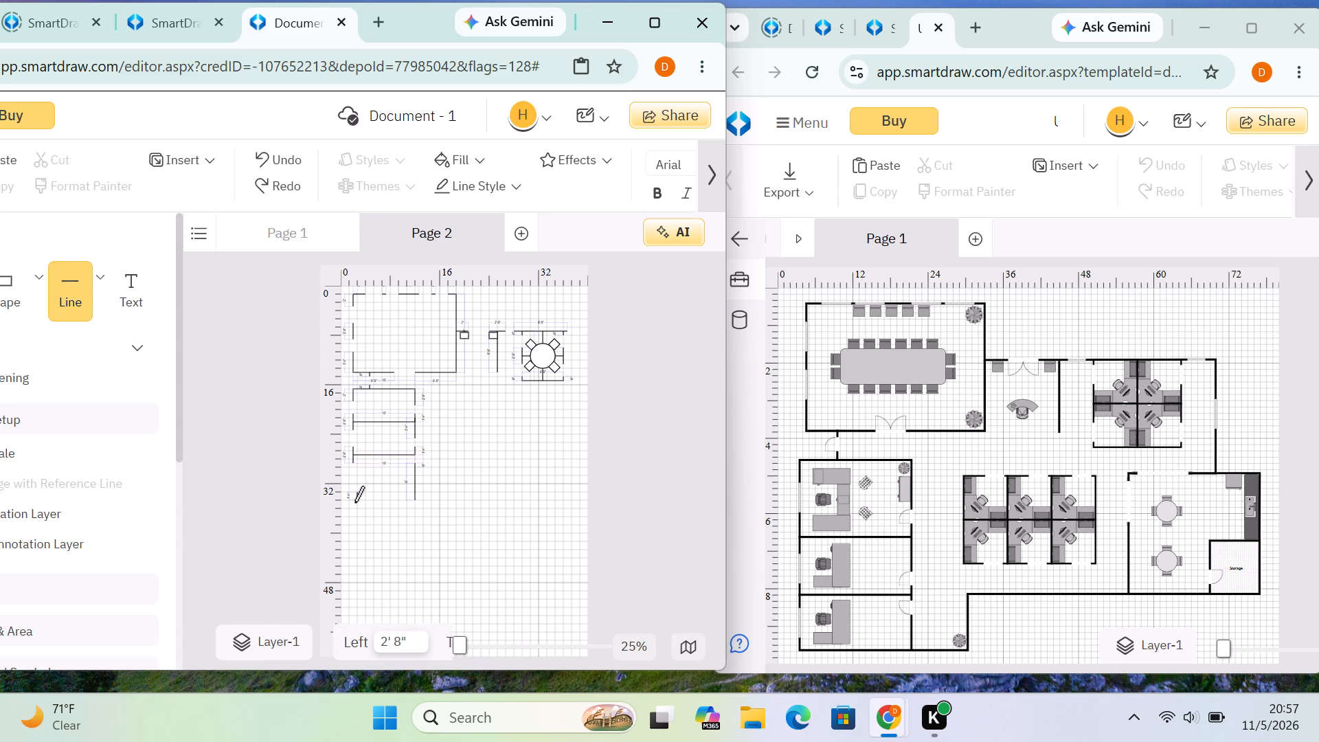
drag(354, 502, 357, 501)
click(376, 491)
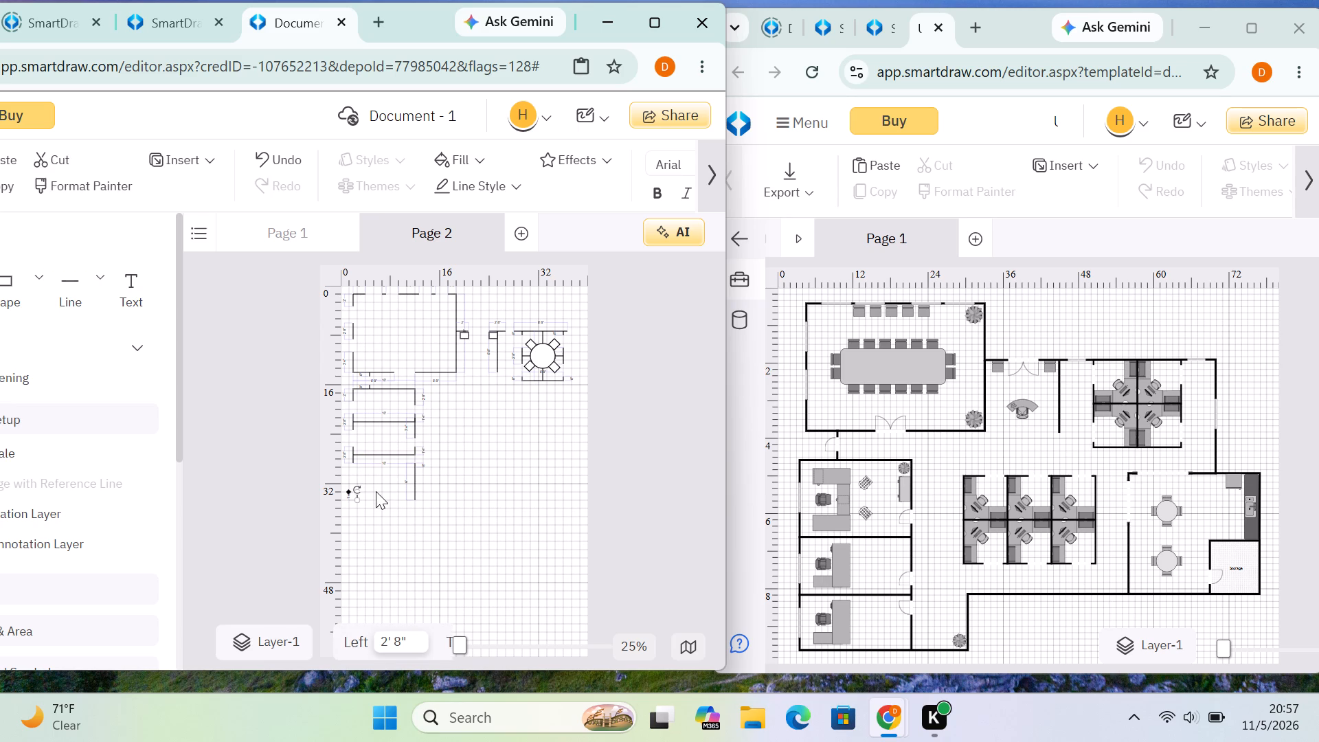
click(357, 491)
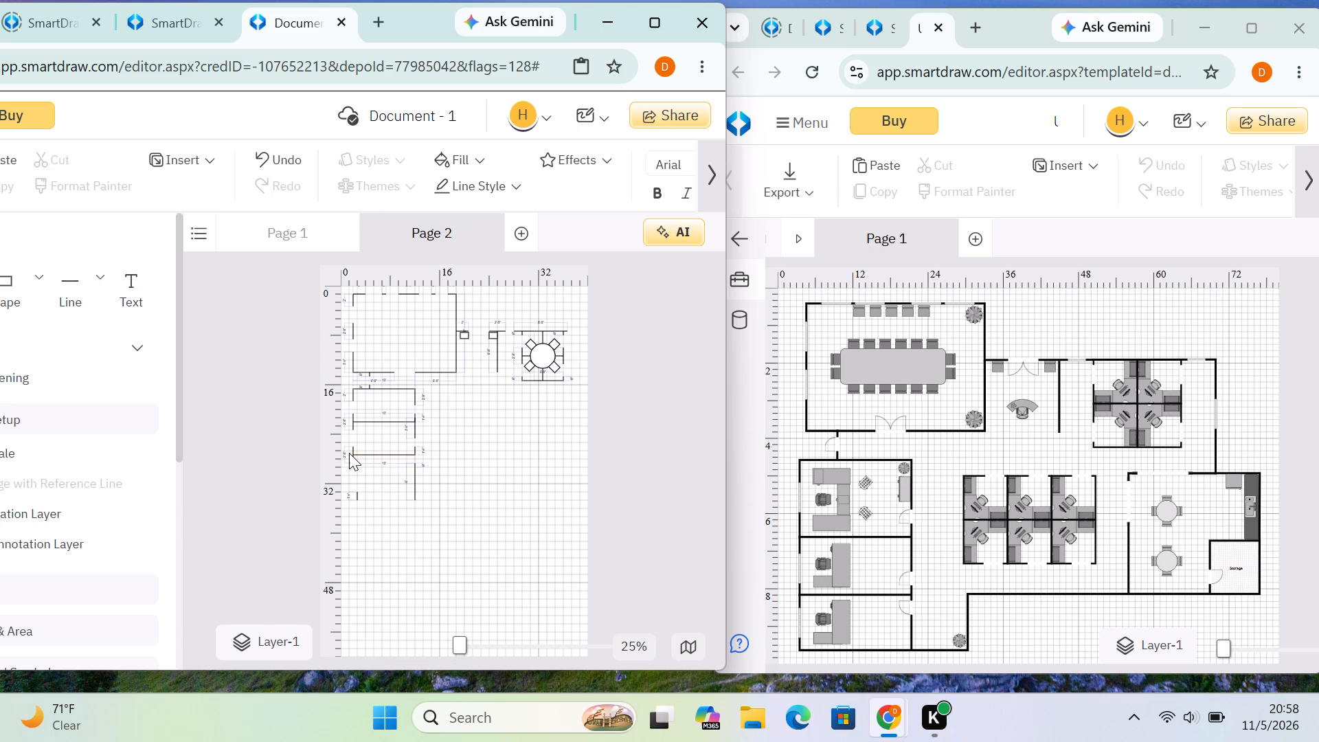
Move the second office's bottom wall line slightly downward, keeping it between the office's left and right walls.
click(353, 456)
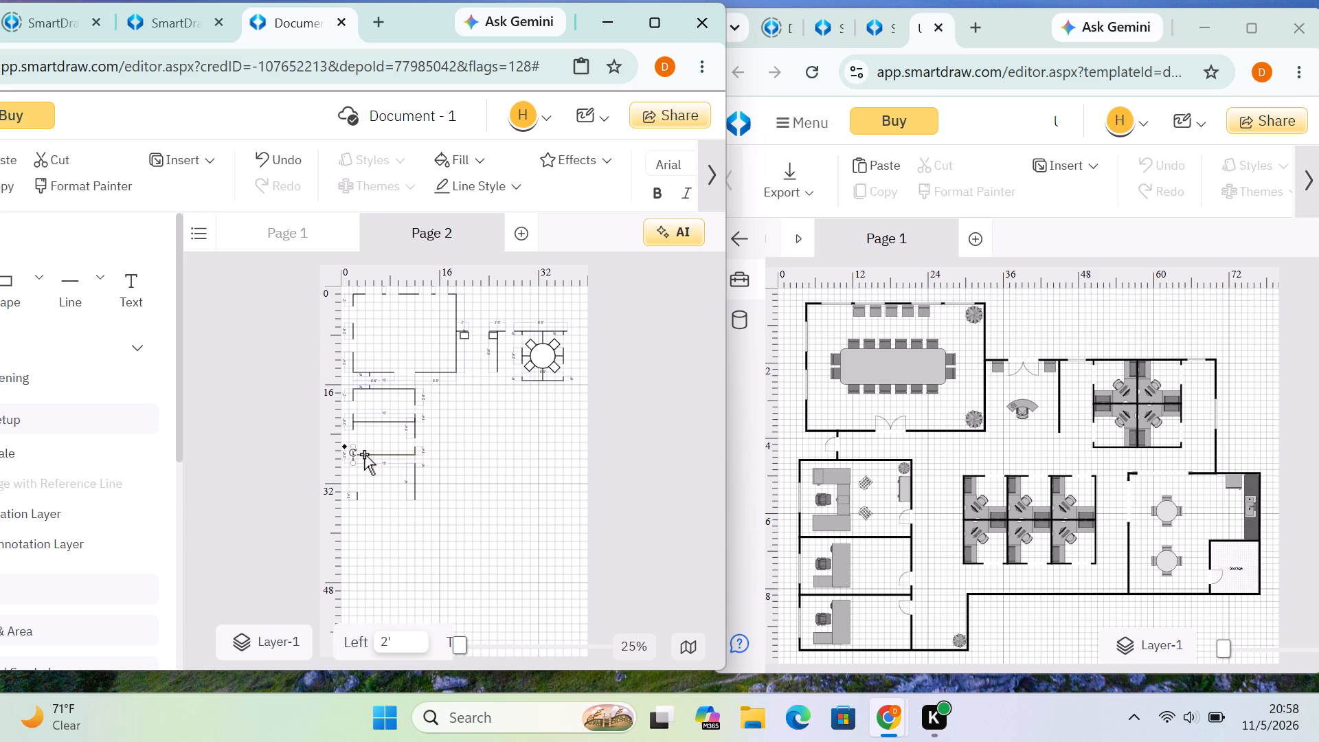
click(364, 454)
click(377, 482)
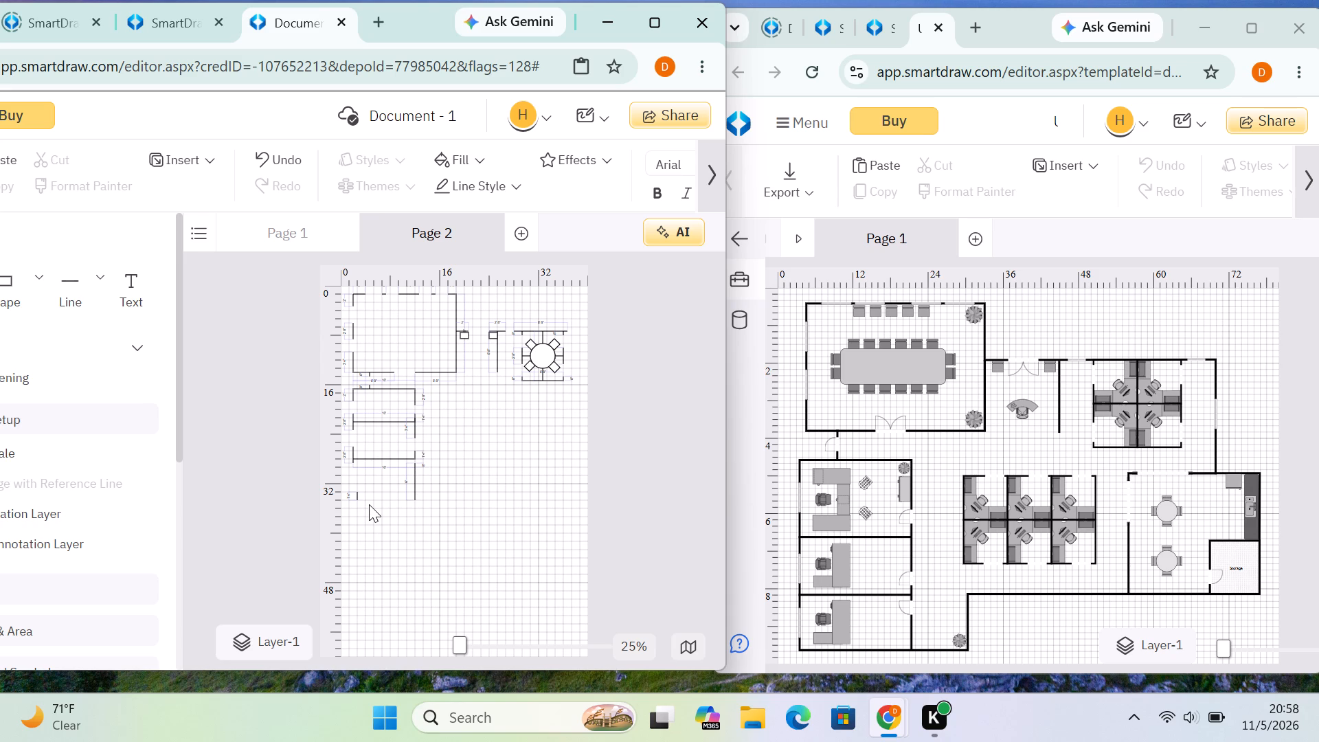
Draw the third office's bottom wall line from 2' 8" to about 16' from the left edge, passing its right wall.
click(73, 274)
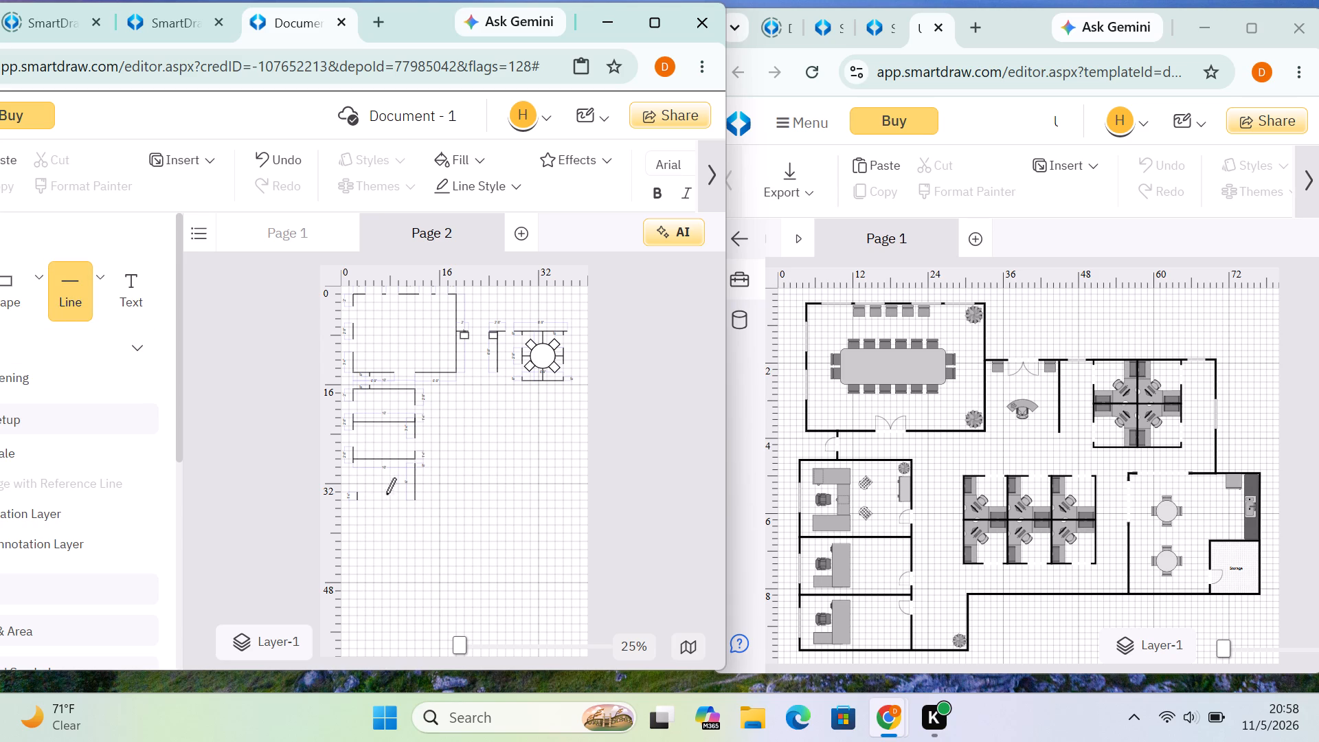
drag(359, 500, 405, 504)
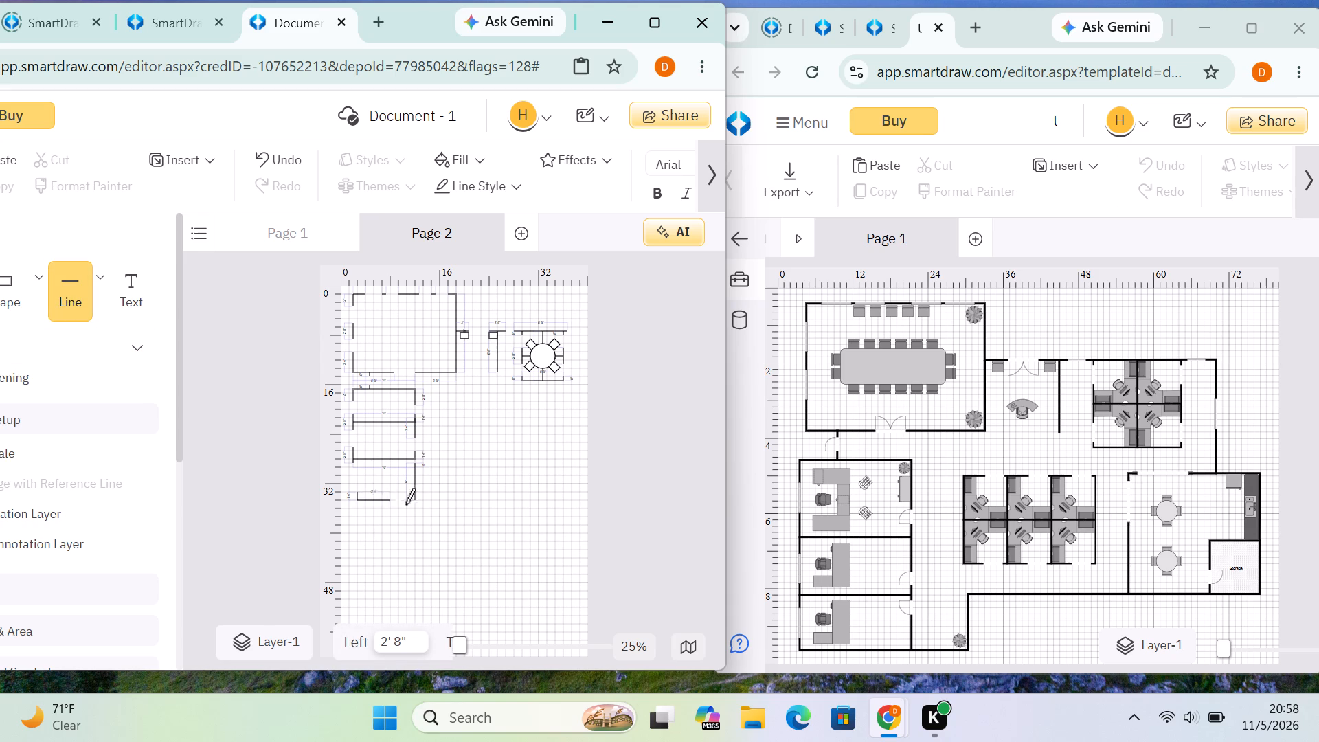
drag(405, 504, 436, 501)
drag(436, 501, 436, 499)
drag(436, 499, 437, 499)
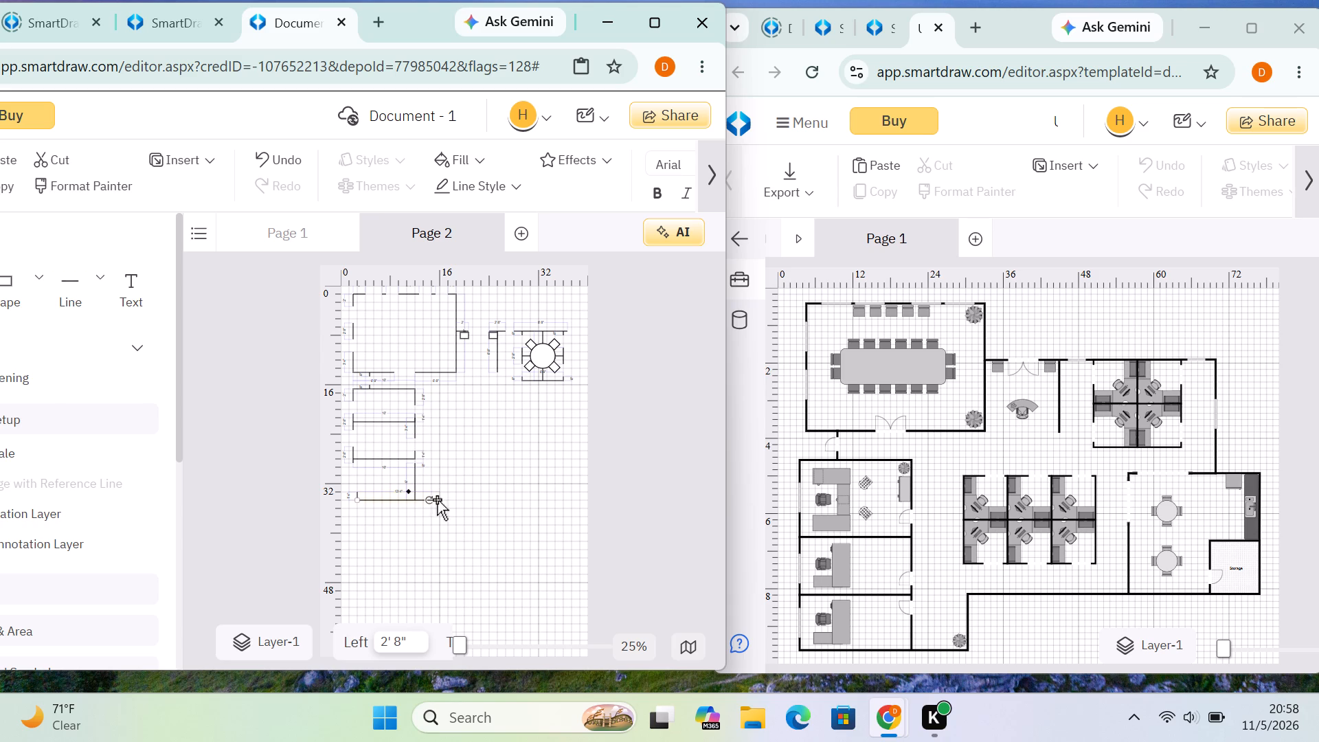
click(460, 498)
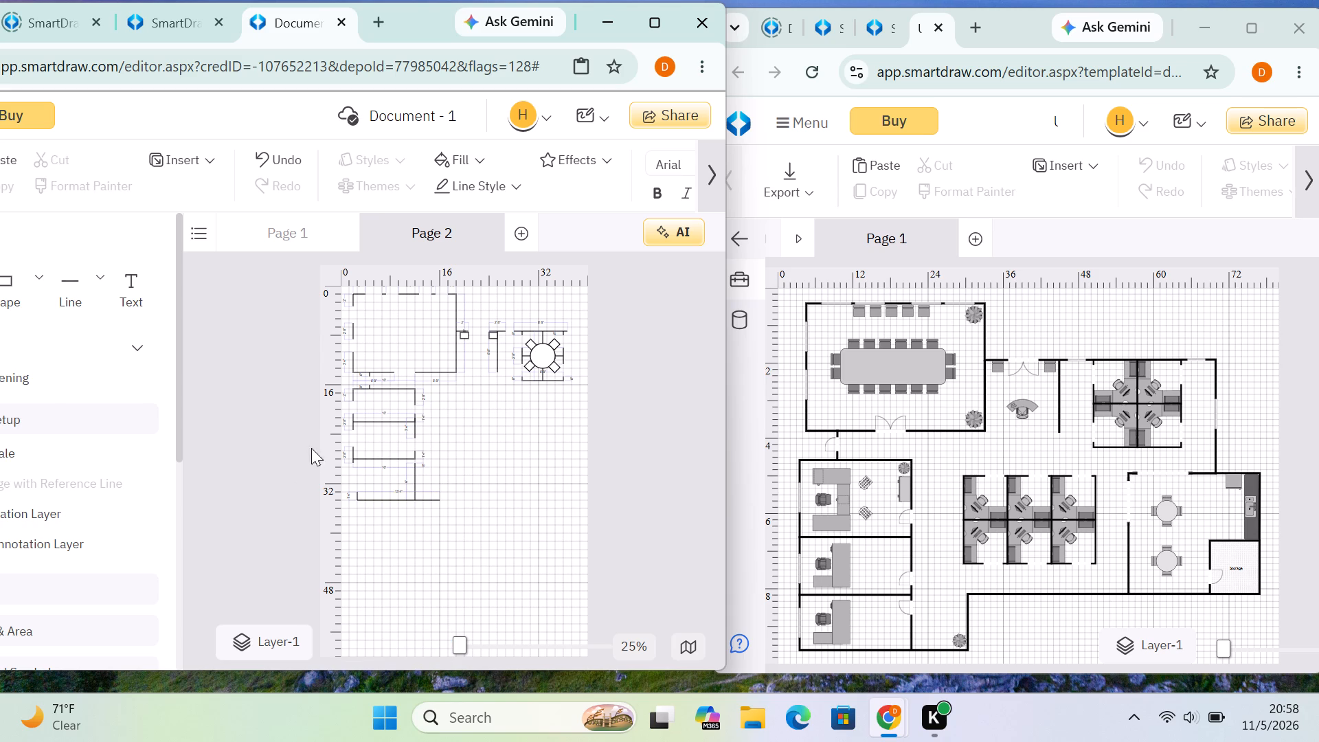
Draw a vertical wall line in two connected segments up from the bottom wall's right end, 16' from the left edge.
click(74, 292)
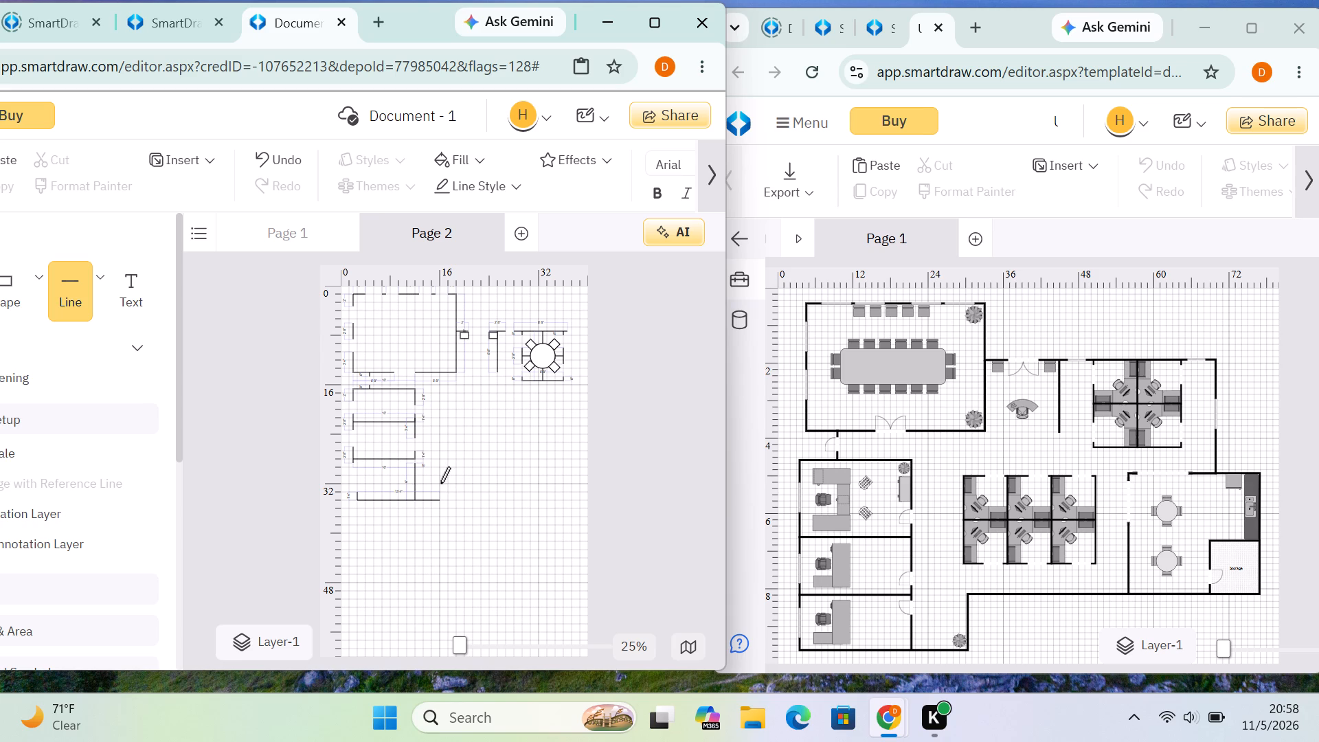
drag(440, 483, 437, 499)
click(491, 457)
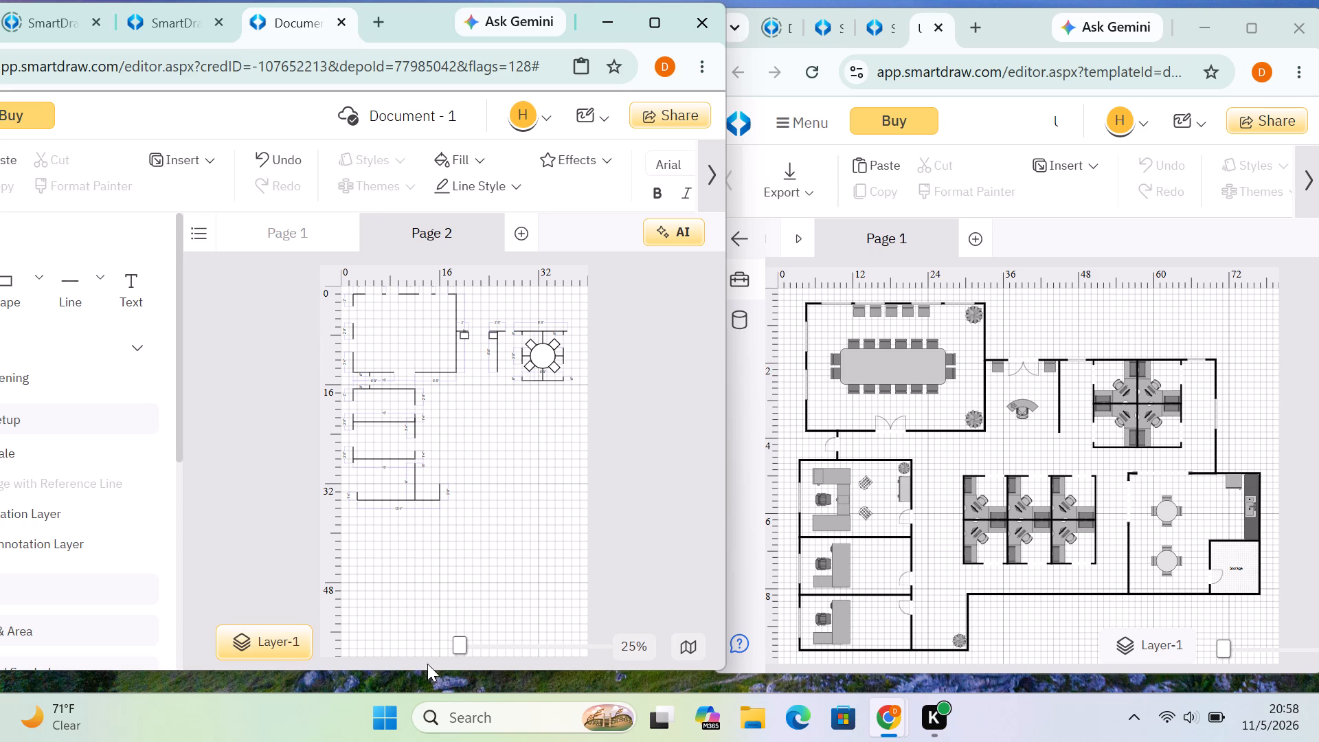
click(61, 284)
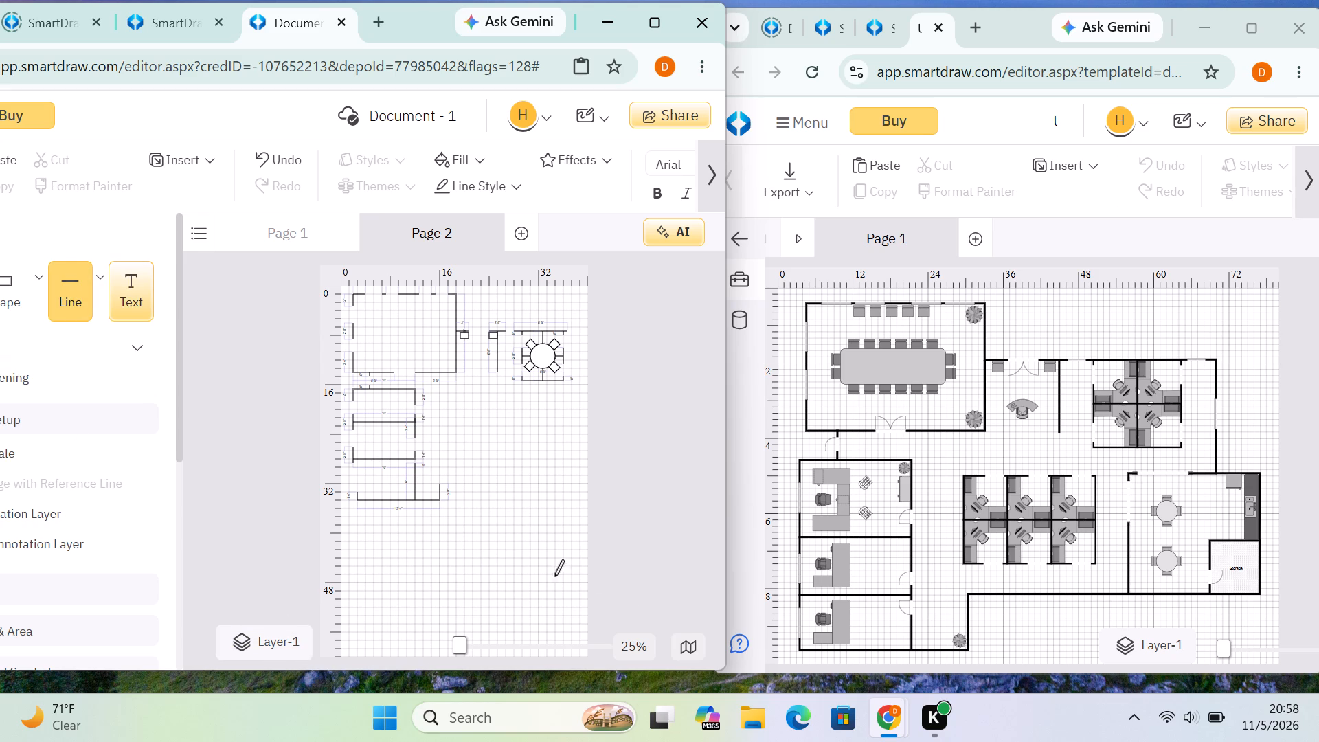
drag(439, 486, 442, 472)
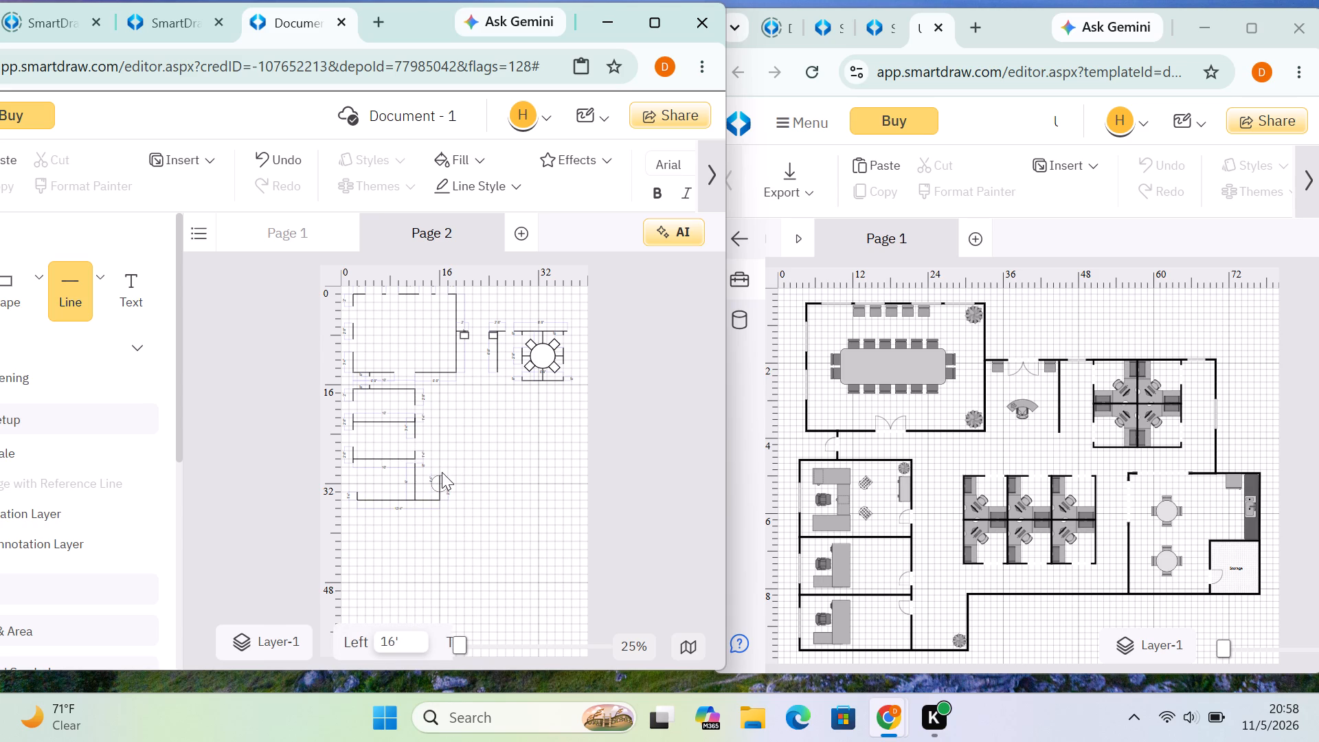
drag(442, 472, 439, 467)
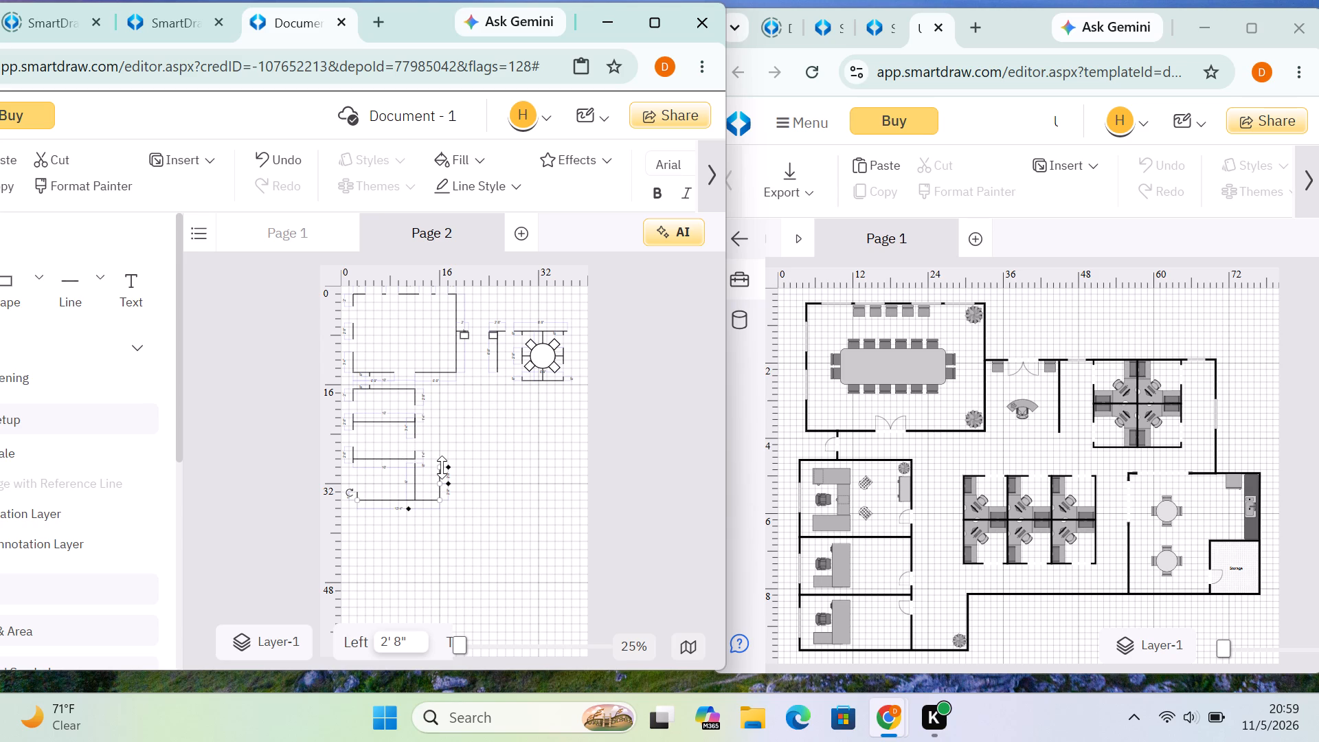
click(483, 461)
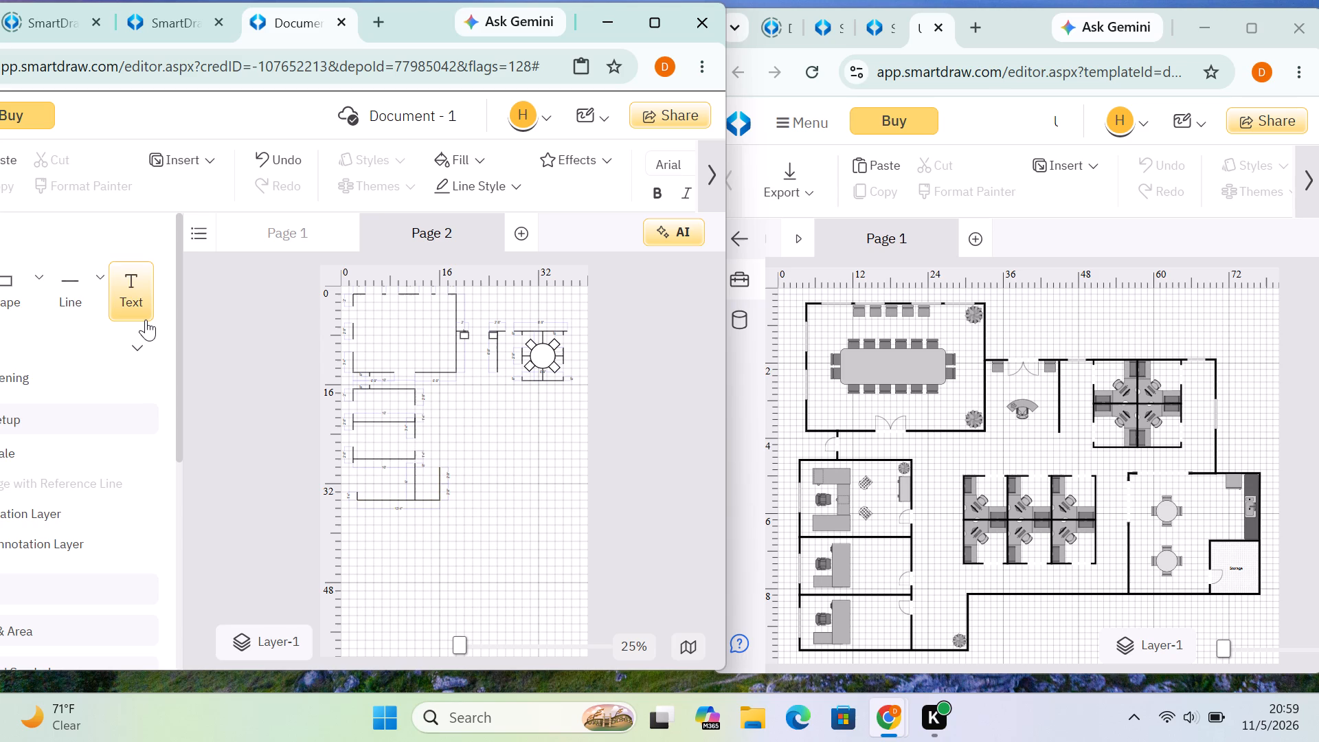
Draw a long horizontal wall line rightward from the top of that vertical wall to about the 48' ruler mark.
click(68, 297)
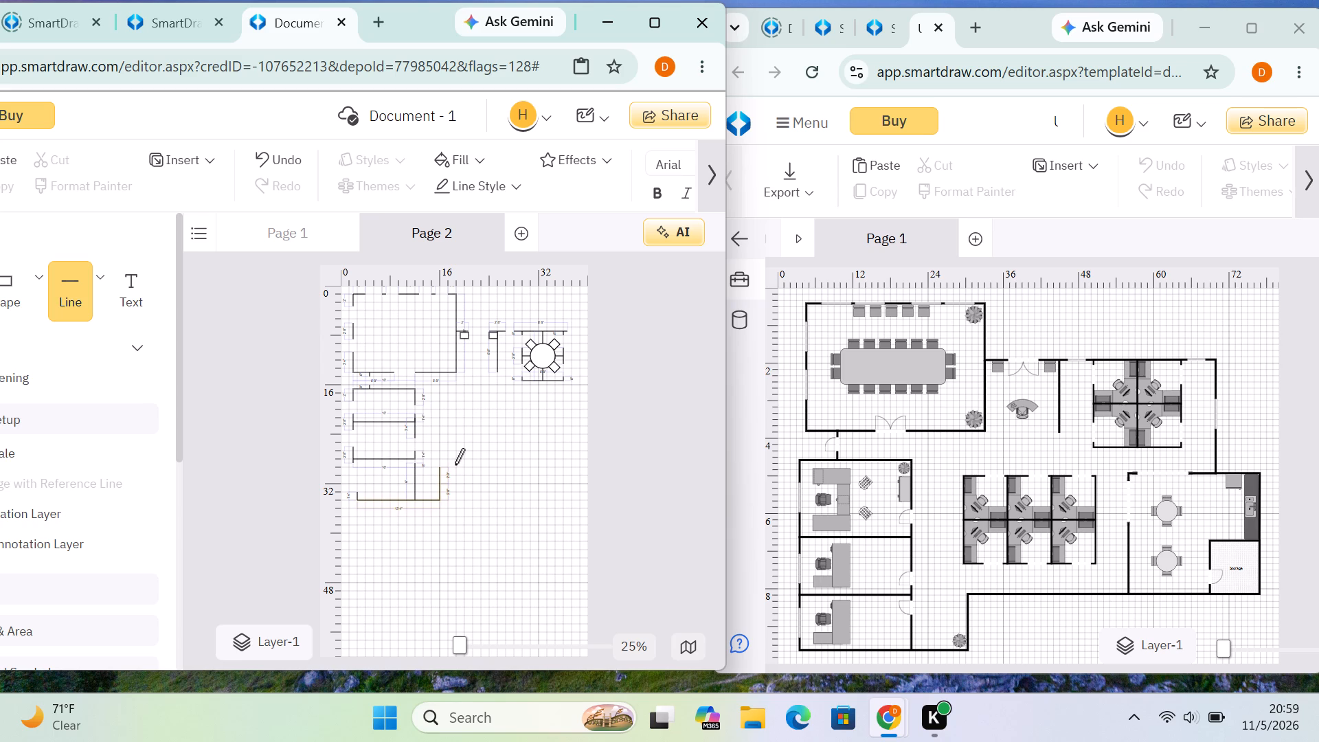
drag(439, 468, 486, 462)
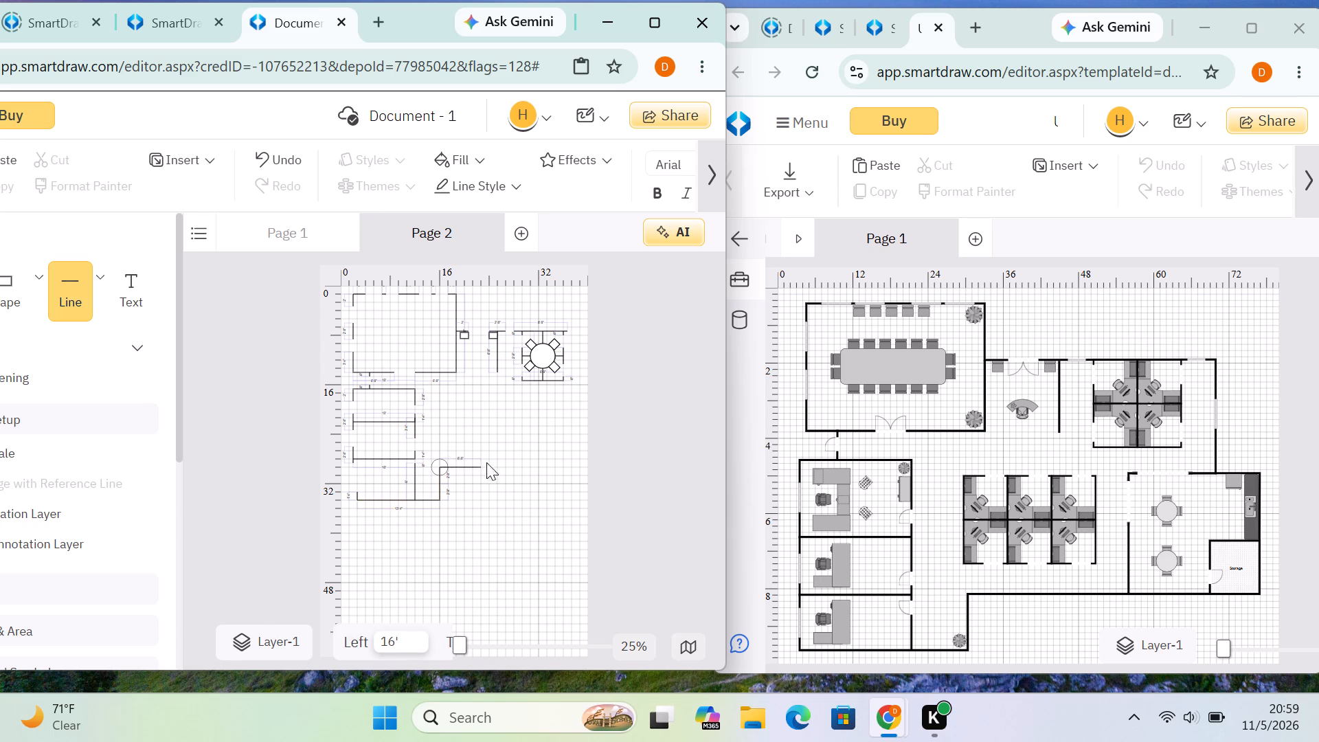
drag(486, 462, 542, 466)
drag(542, 466, 584, 467)
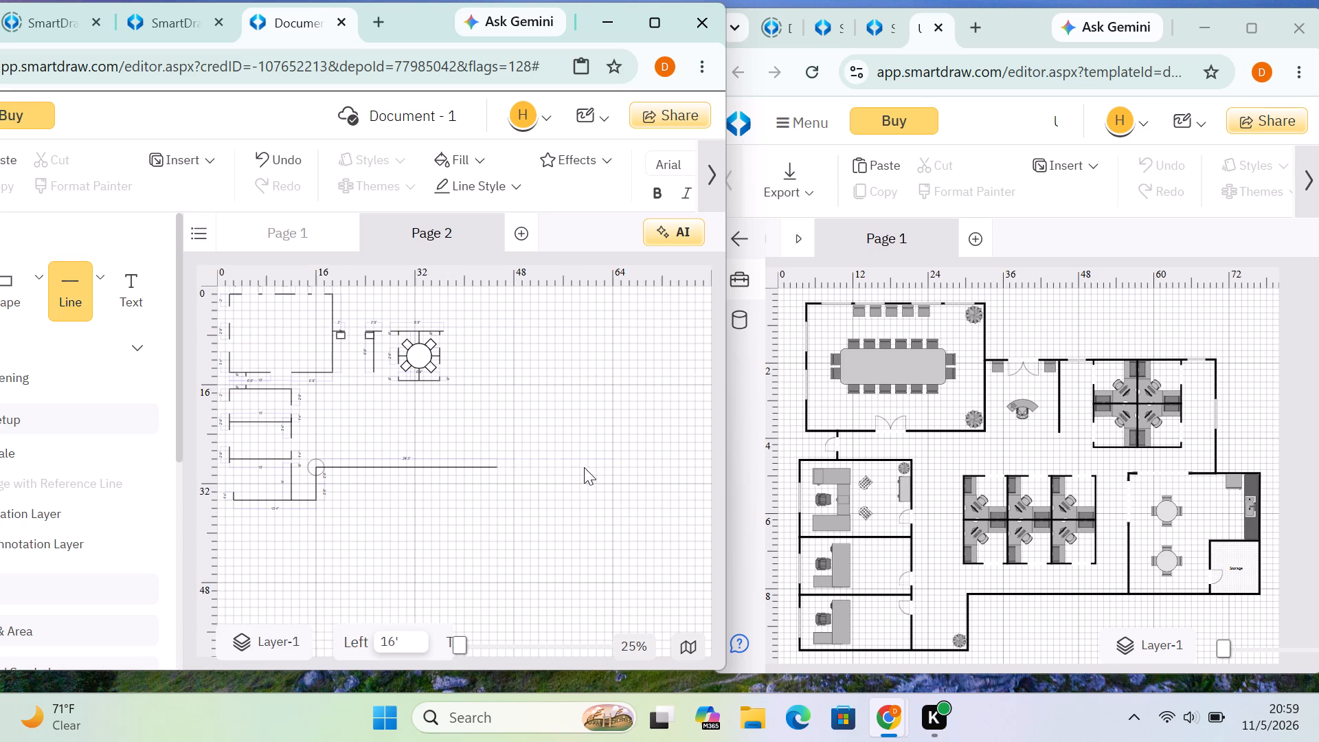
drag(584, 467, 521, 458)
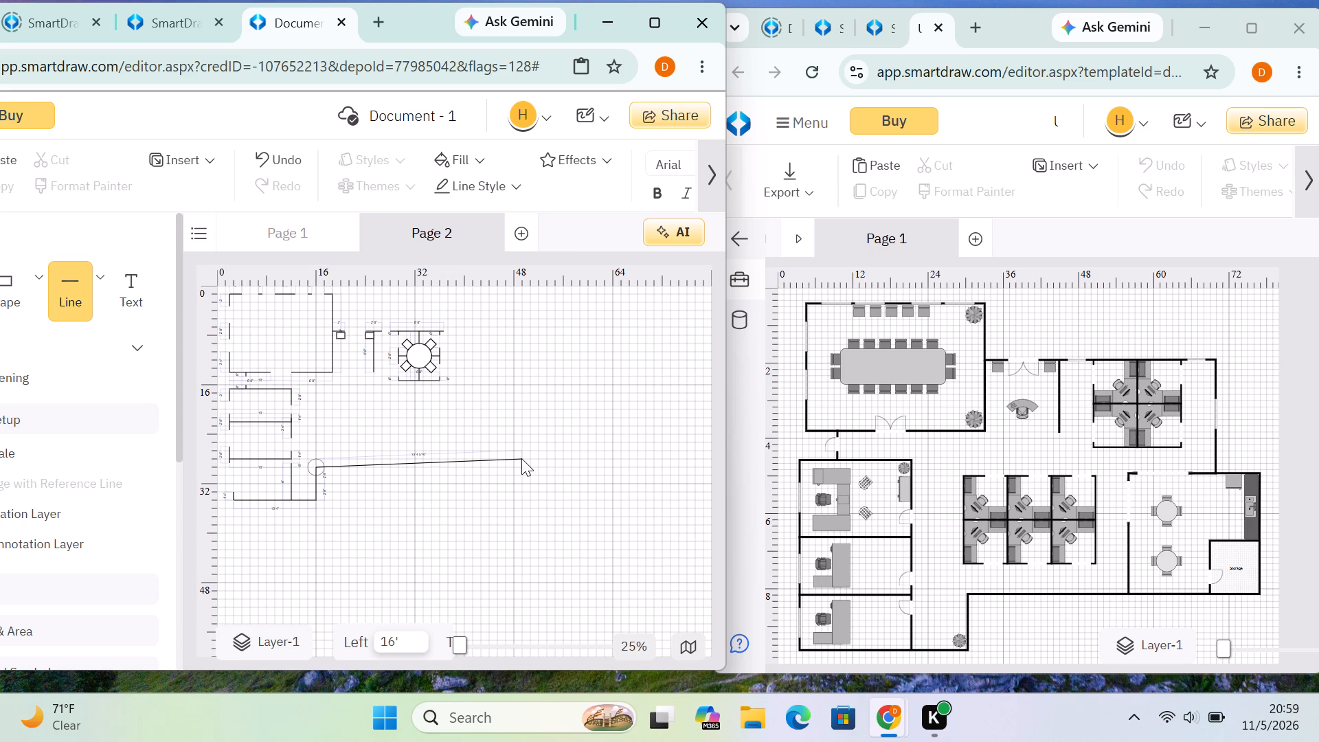
drag(521, 458, 517, 469)
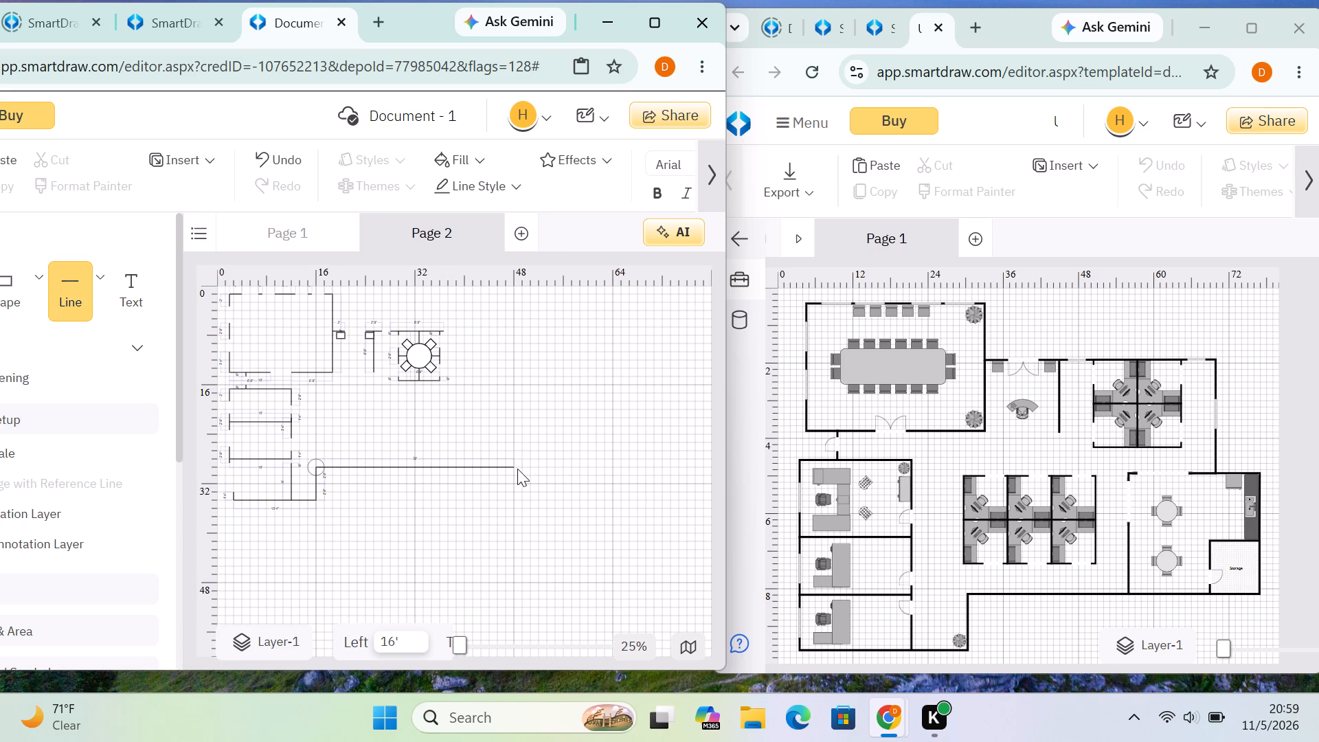
drag(517, 469, 518, 469)
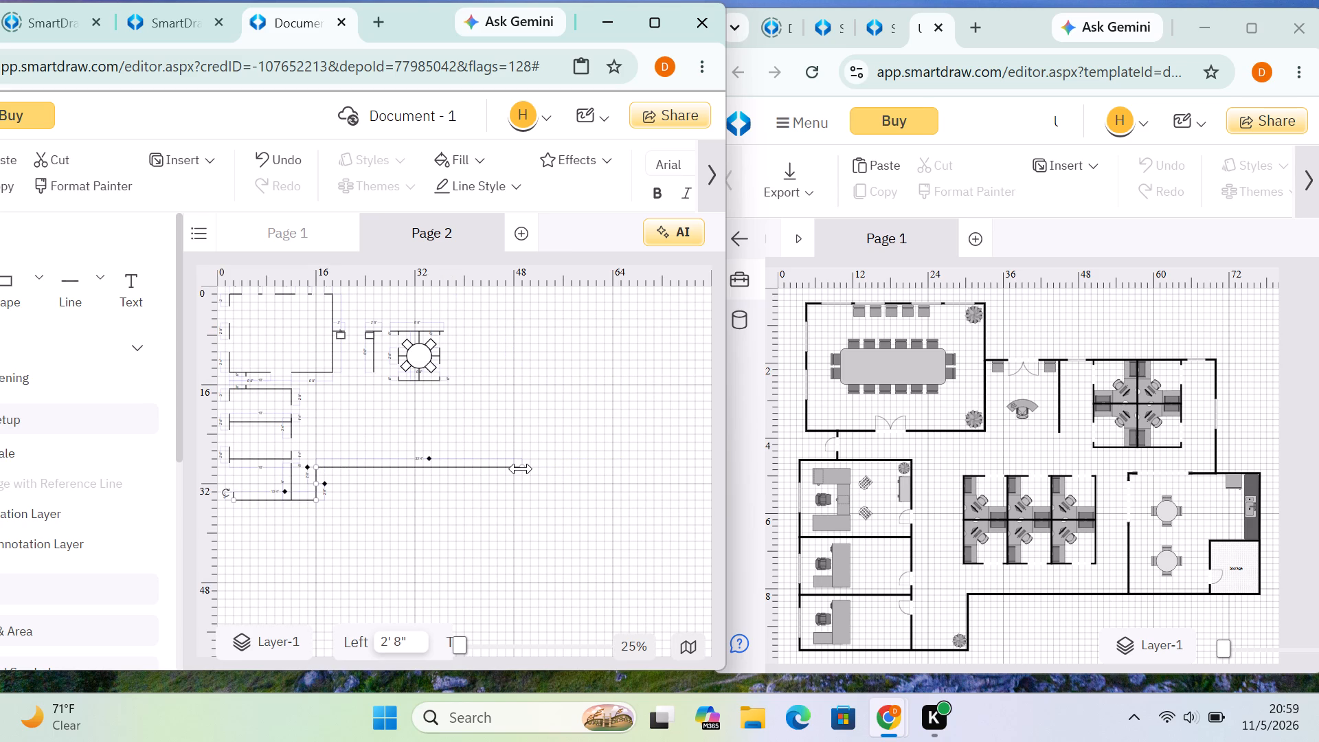